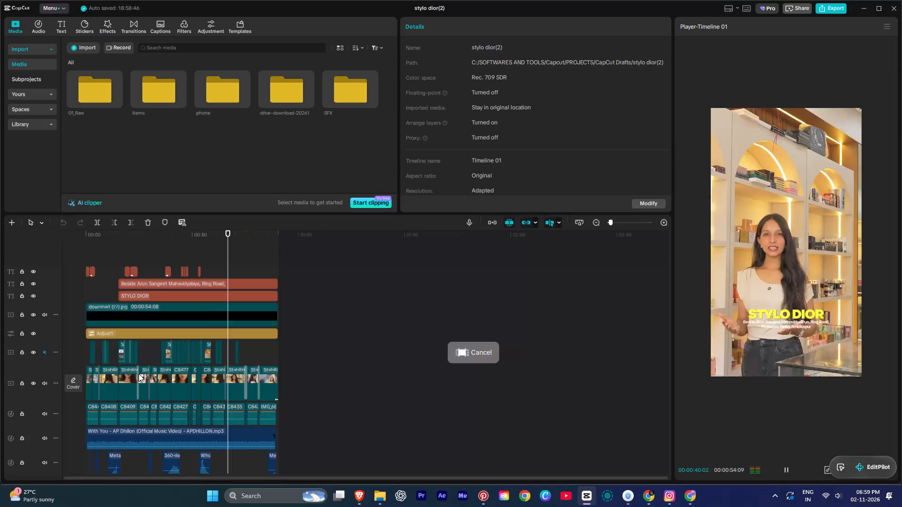
Stop playback and add a new empty timeline to the stylo dior(2) project.
key(space)
click(14, 219)
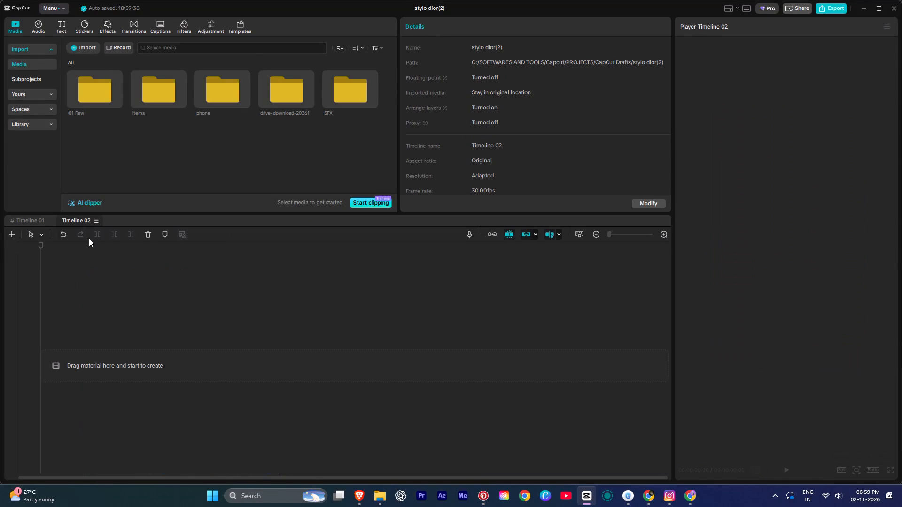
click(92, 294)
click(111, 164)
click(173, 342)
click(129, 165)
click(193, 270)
Create a new media folder named REEL 02 and open it.
right_click(117, 141)
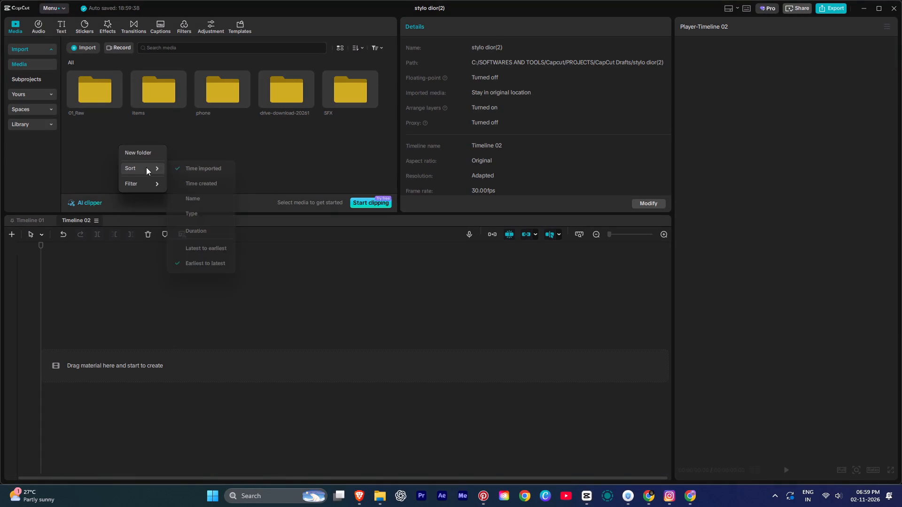
click(141, 154)
right_click(93, 149)
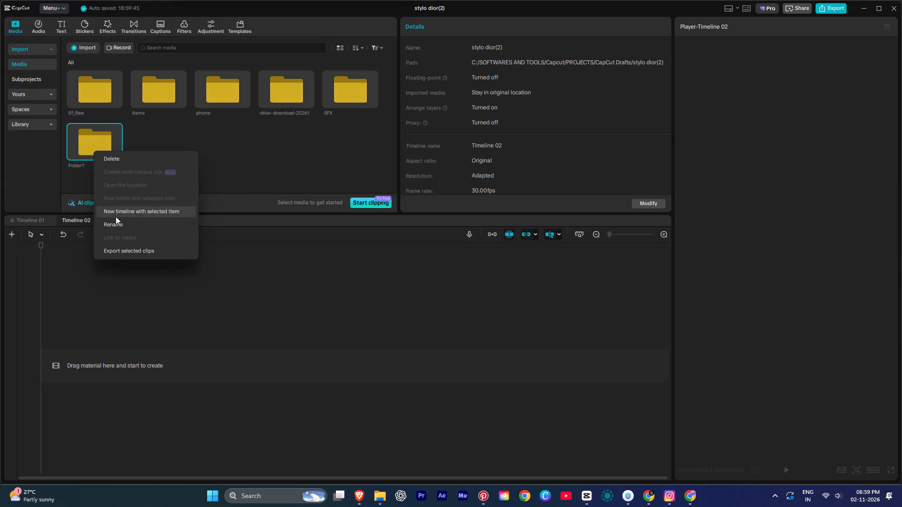
click(116, 222)
drag(435, 236, 391, 233)
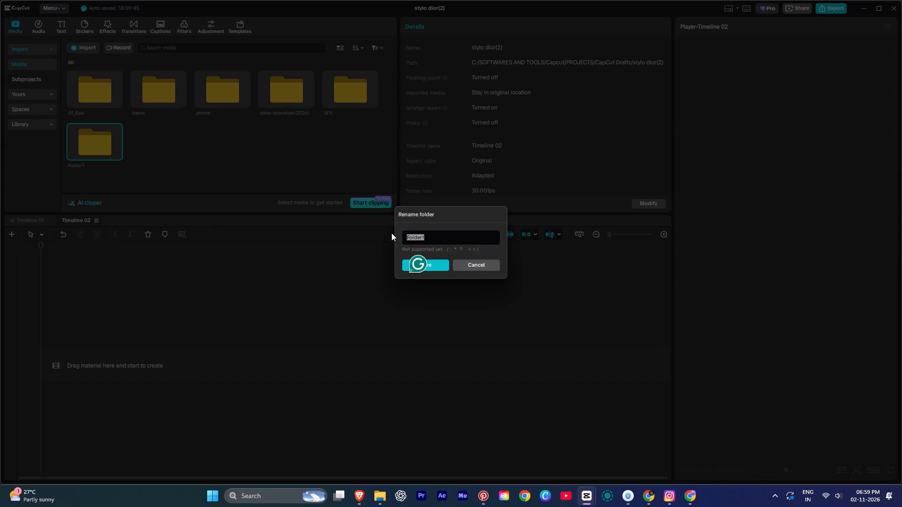
key(BackSpace)
key(BackSpace)
key(BackSpace)
text(REEL 02)
key(Return)
click(436, 265)
click(179, 164)
double_click(86, 143)
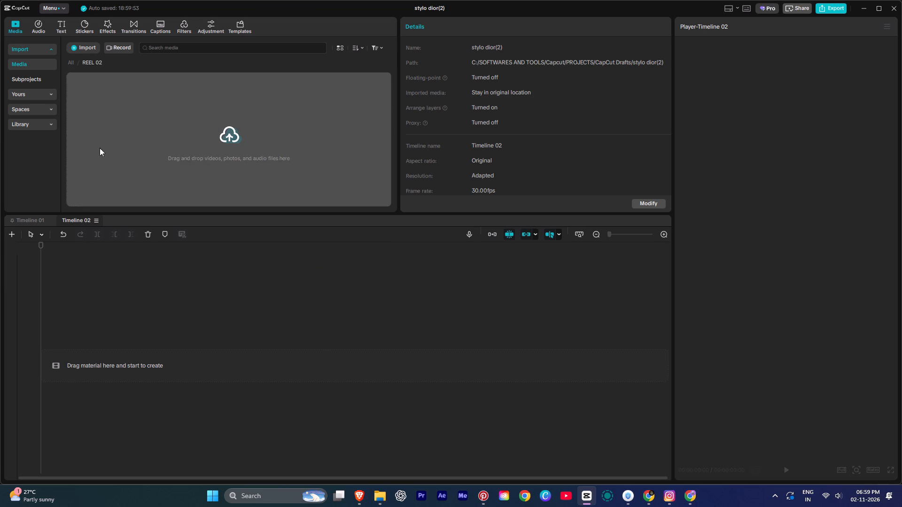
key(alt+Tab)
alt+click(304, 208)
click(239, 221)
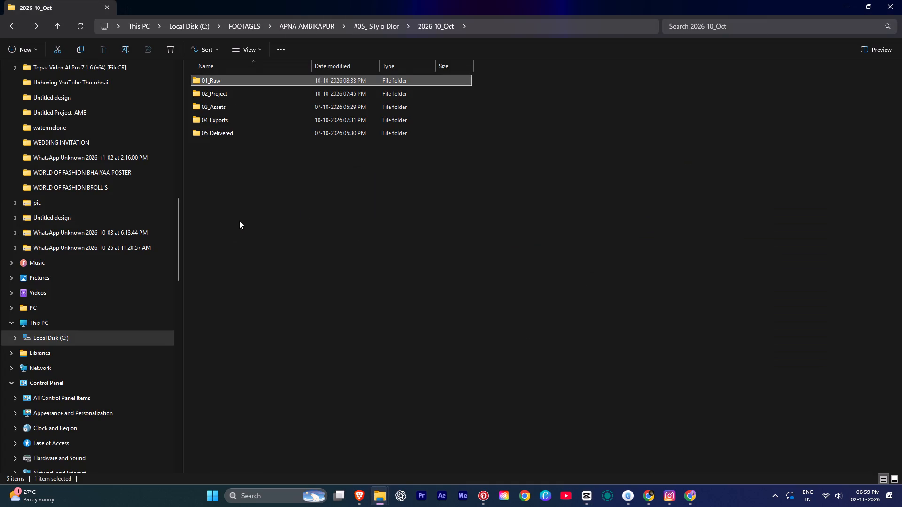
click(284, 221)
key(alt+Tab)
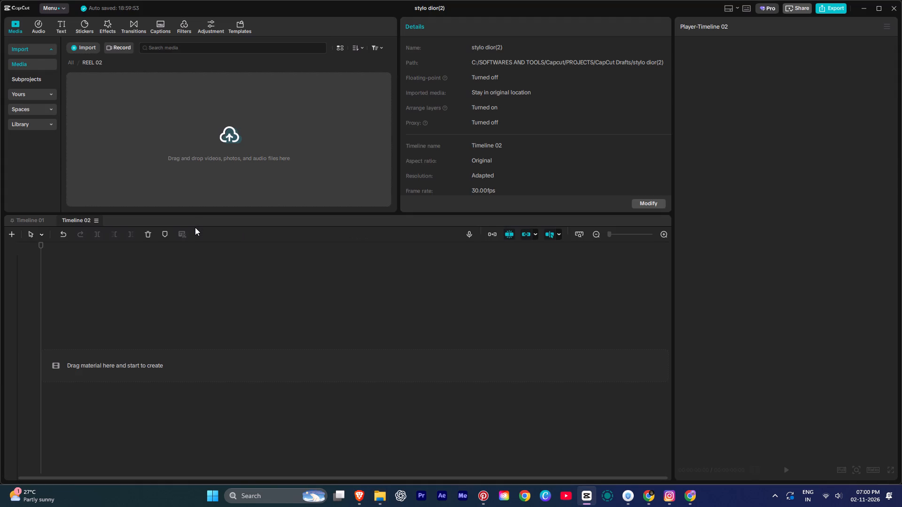
Import the STYLO DIOR MARKETING REEEL VR audio from the desktop folder ALL 11 LABS VOICEOVER into the REEL 02 media folder.
key(super+d)
right_drag(389, 261, 393, 282)
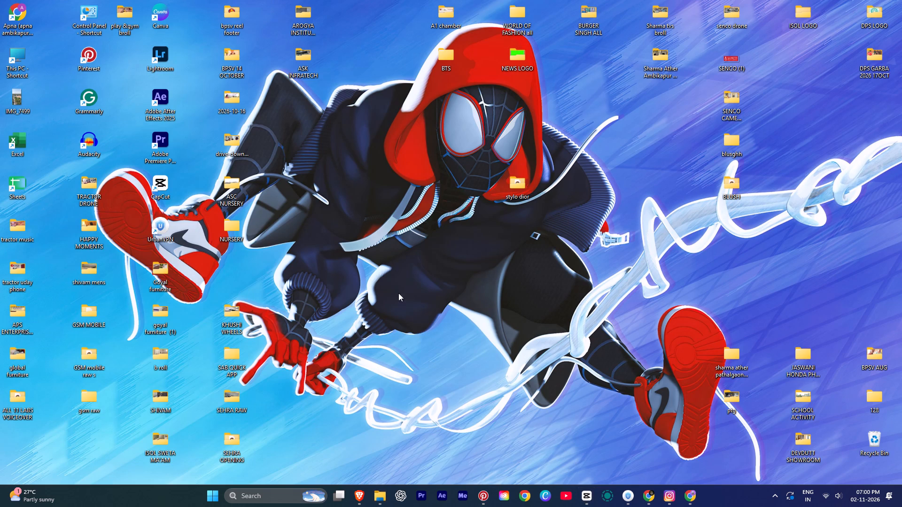
click(408, 301)
double_click(14, 398)
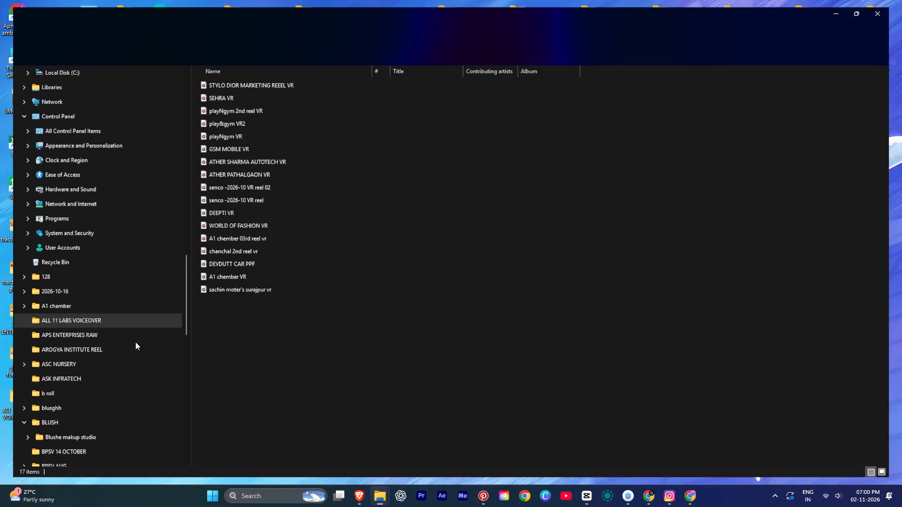
click(231, 382)
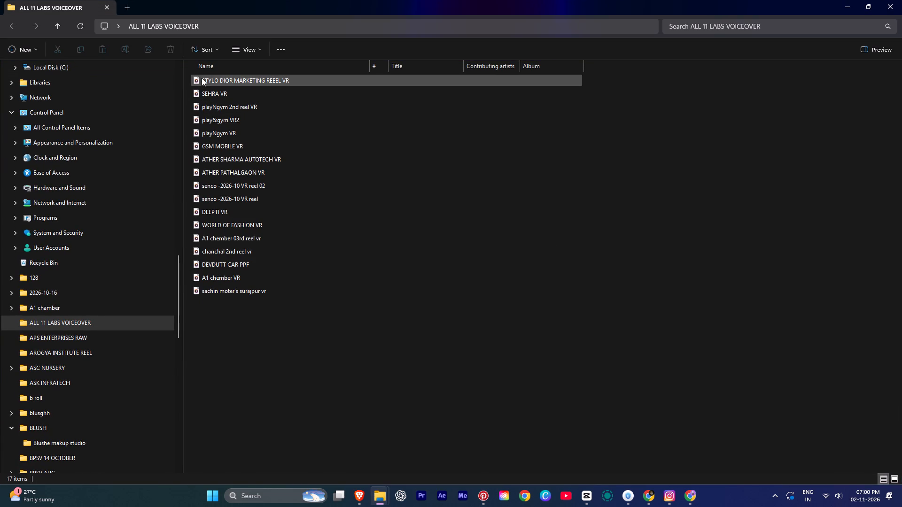
drag(196, 78, 436, 123)
key(alt+Tab)
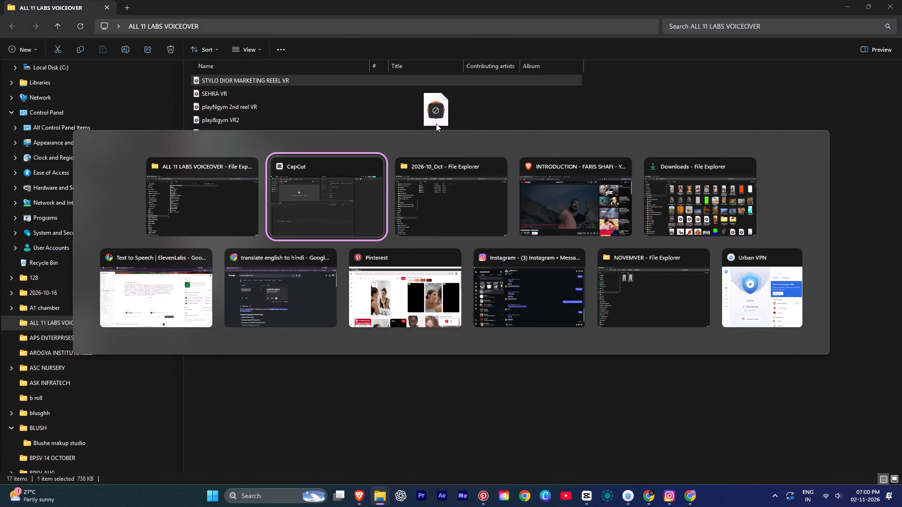
drag(436, 123, 208, 130)
click(183, 123)
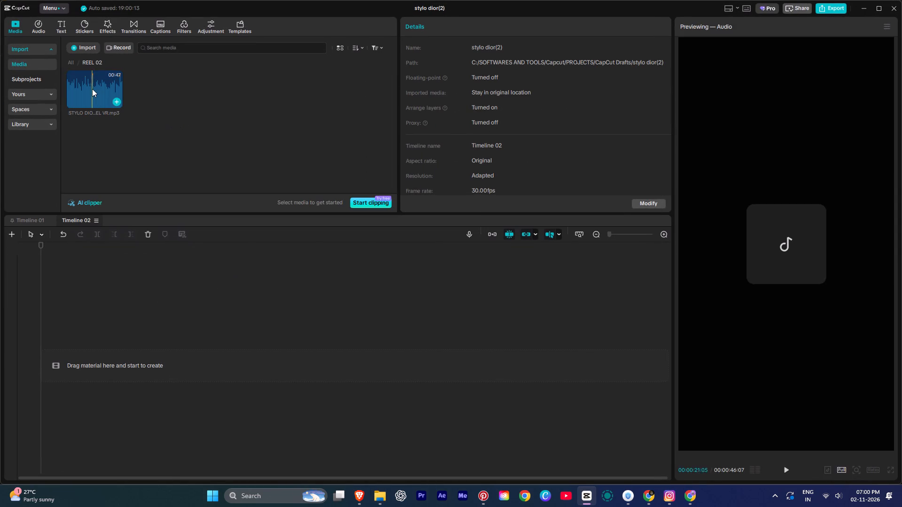
Place the STYLO DIOR MARKETING REEEL VR voiceover at the start of Timeline 02.
drag(91, 90, 48, 396)
Split the voiceover after its opening phrase and trim out the silent pause just before about 0:01, leaving the gap.
ctrl+scroll(85, 353, up, 13)
ctrl+scroll(95, 359, down, 1)
ctrl+scroll(95, 359, up, 1)
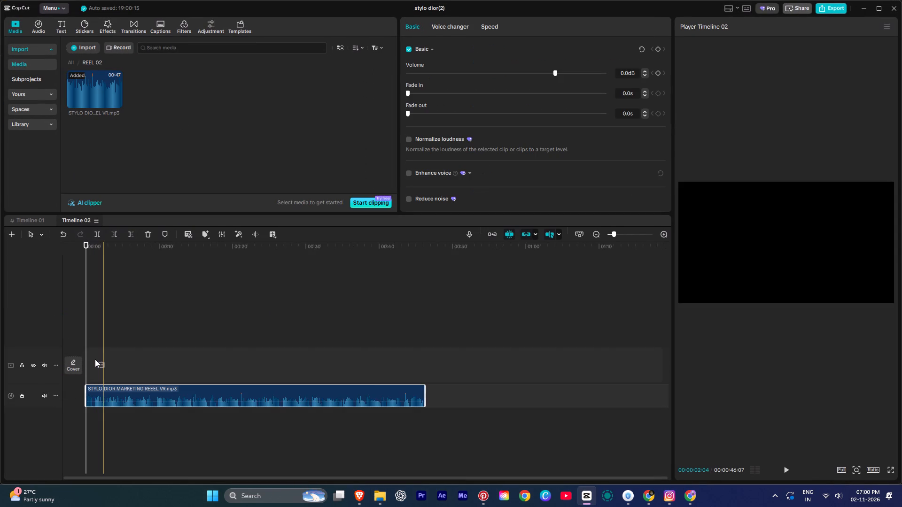
ctrl+scroll(95, 359, up, 5)
ctrl+scroll(95, 359, down, 1)
ctrl+scroll(95, 359, up, 3)
ctrl+scroll(95, 359, down, 1)
ctrl+scroll(95, 359, up, 8)
ctrl+scroll(95, 359, down, 1)
ctrl+scroll(95, 359, up, 7)
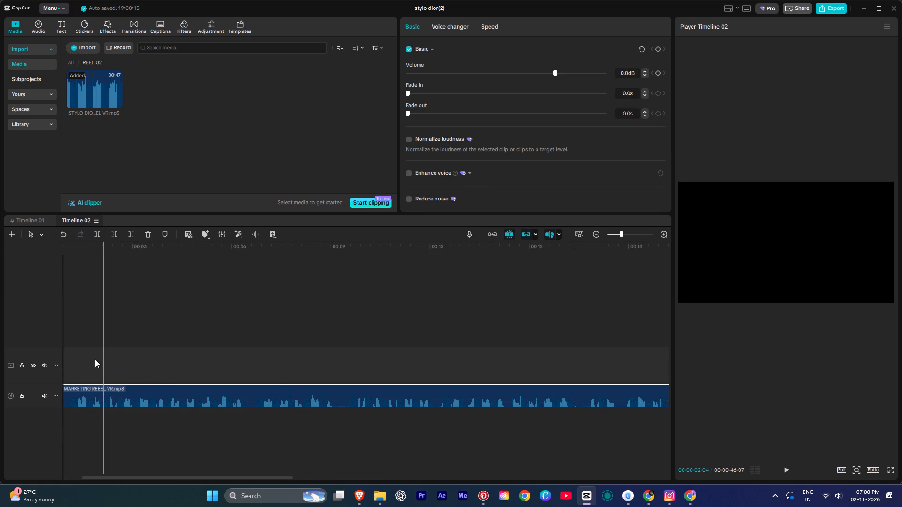
alt+scroll(95, 359, up, 5)
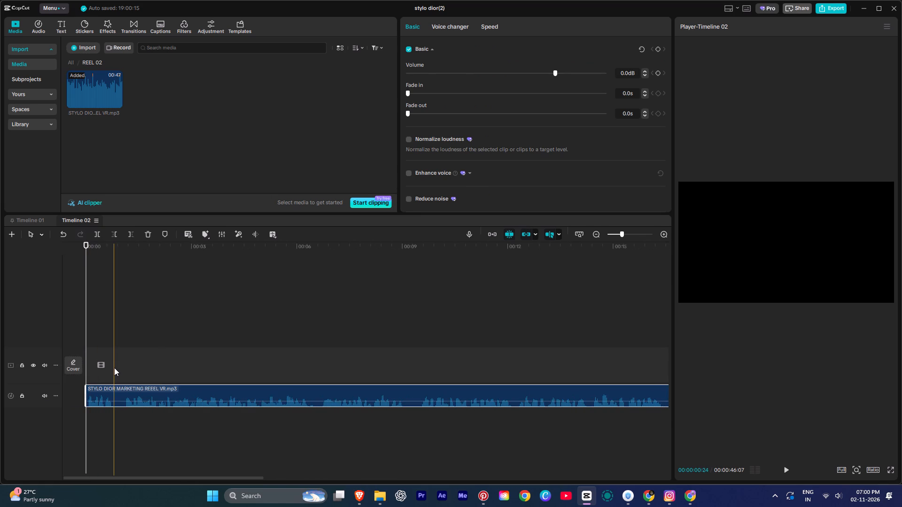
key(ctrl+b)
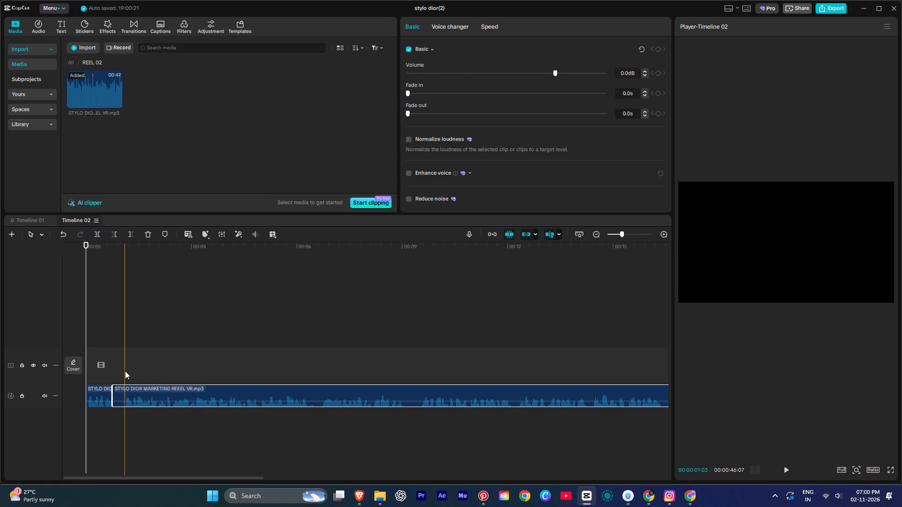
key(q)
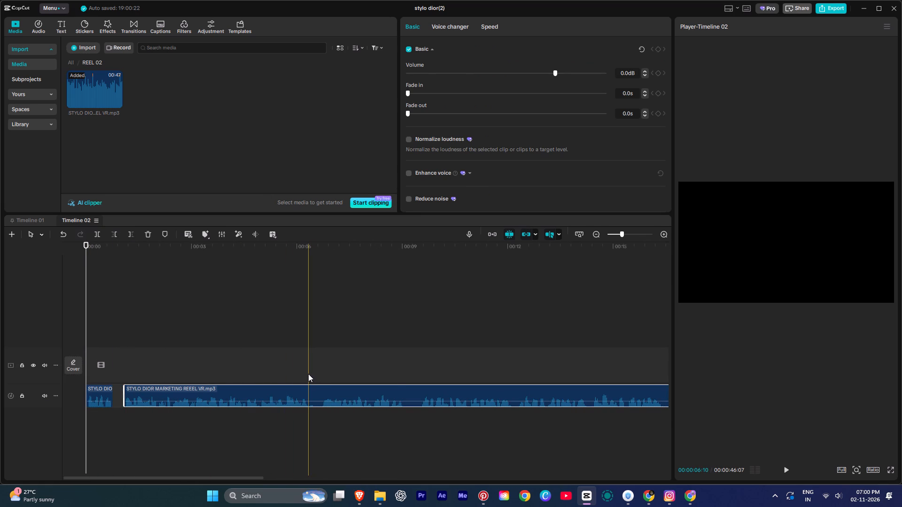
Split the voiceover at the pauses near 0:06, 0:09, 0:16 and 0:17, trimming the silence from the start of each following part.
key(ctrl+b)
key(q)
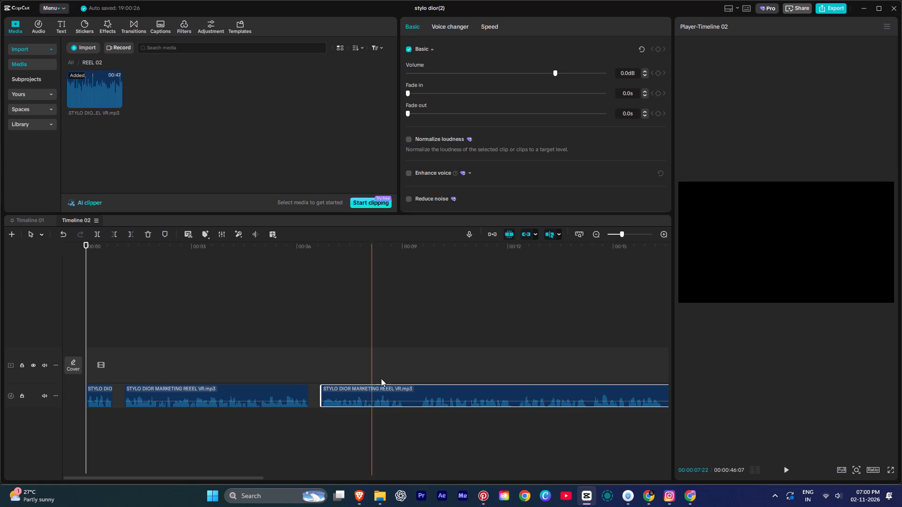
key(ctrl+b)
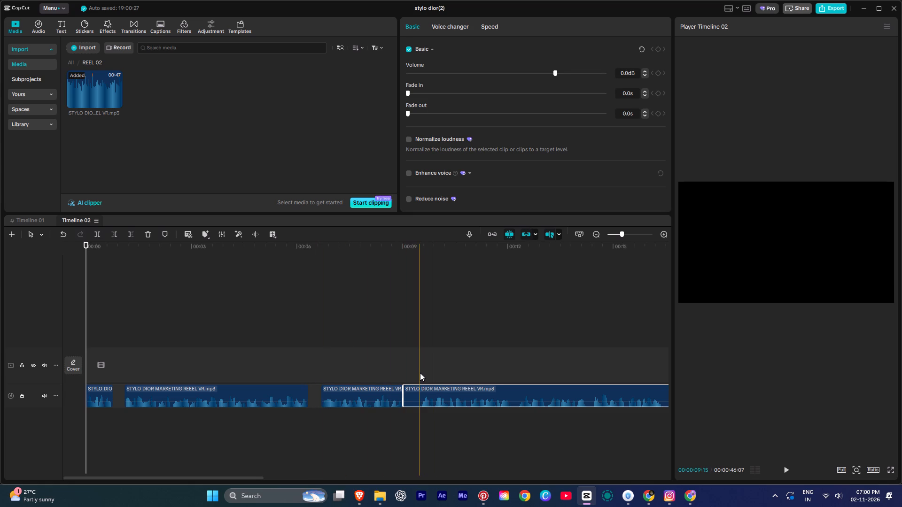
key(q)
alt+scroll(381, 378, down, 3)
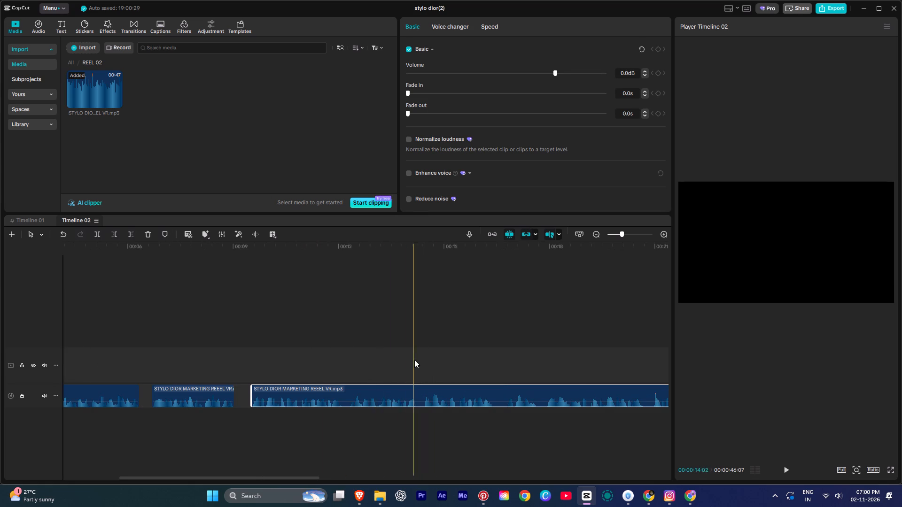
key(ctrl+b)
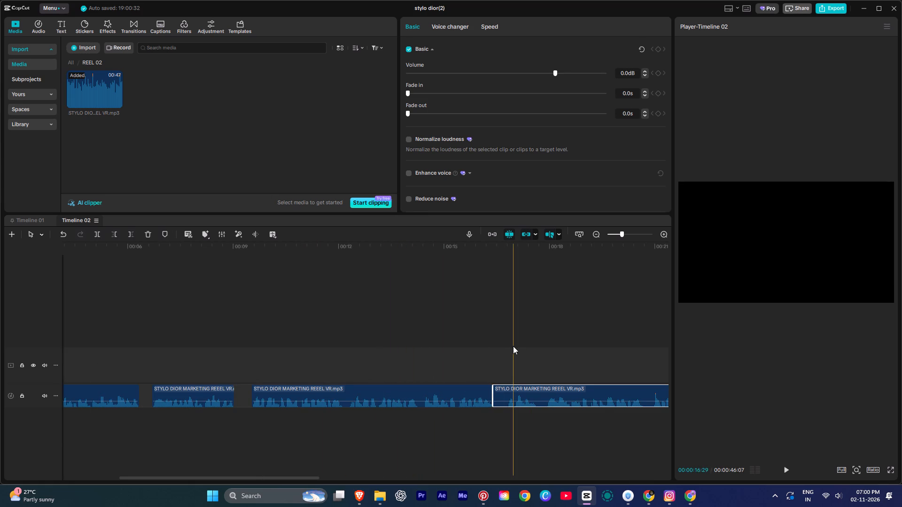
key(q)
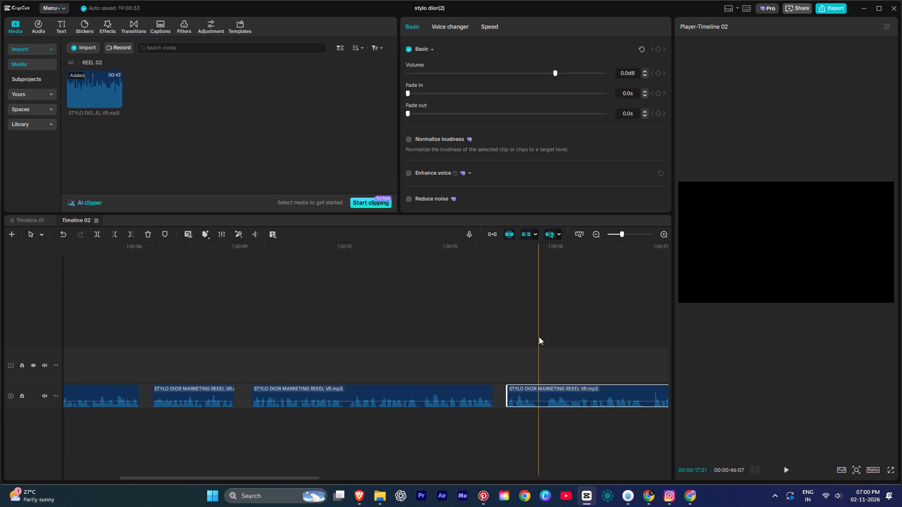
key(ctrl+b)
key(Tab)
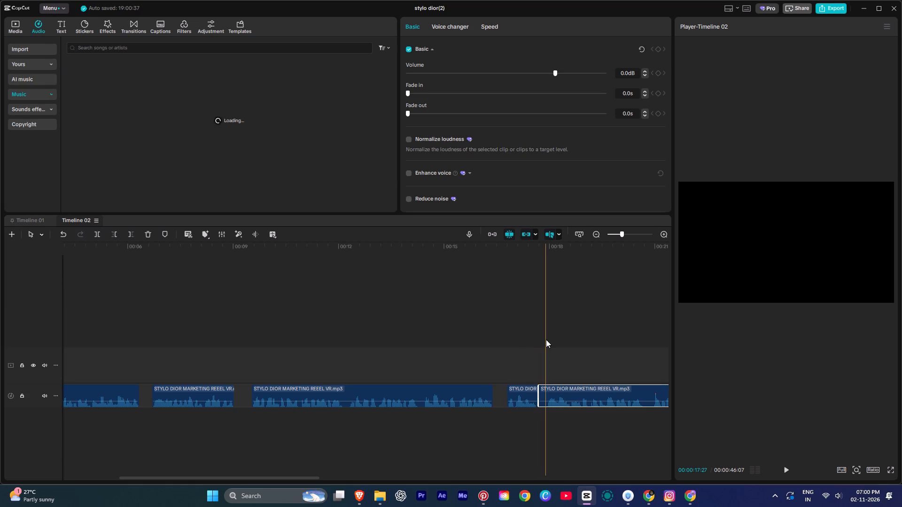
key(q)
Switch to YouTube in the Brave browser, open the My Mix playlist from the finished video's suggestions, and return to CapCut.
key(alt+Tab)
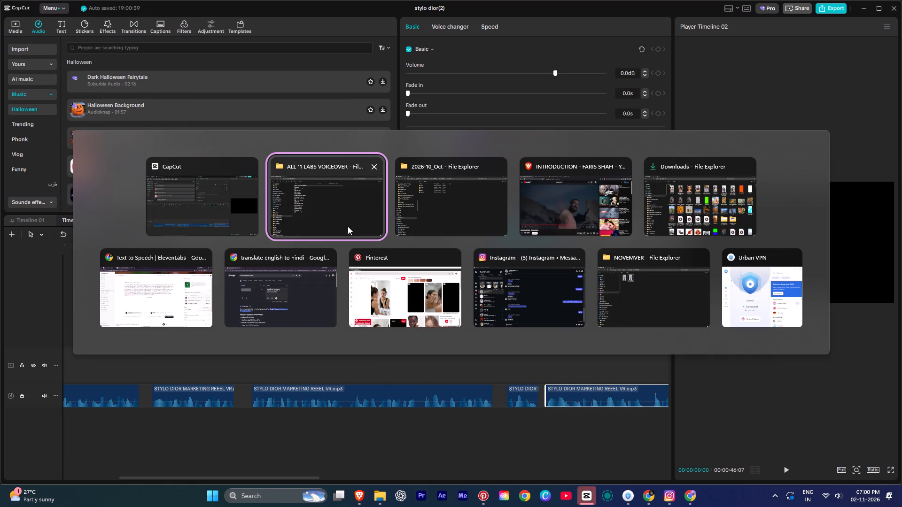
alt+click(561, 213)
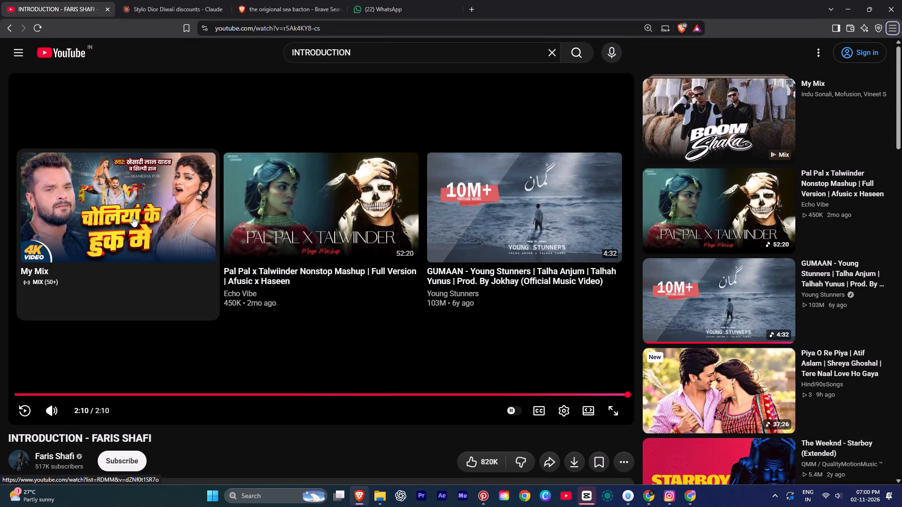
click(135, 203)
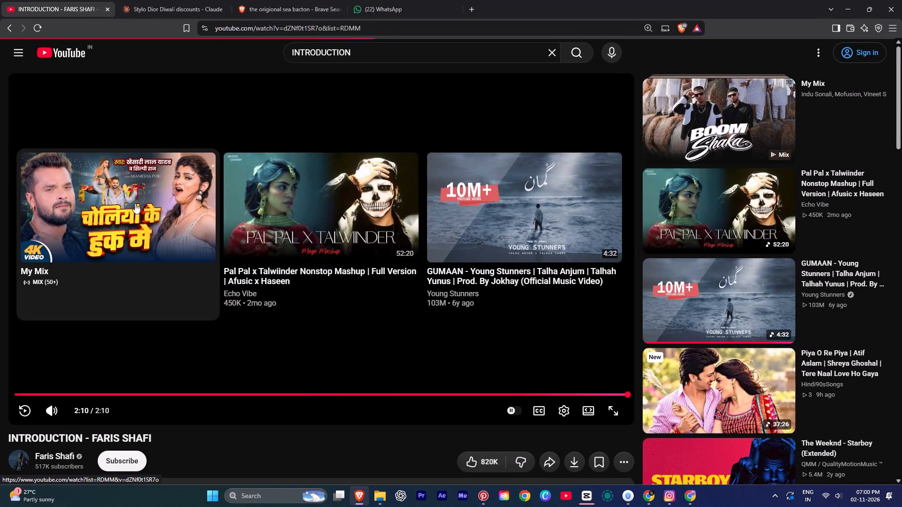
key(alt+Tab)
alt+click(327, 201)
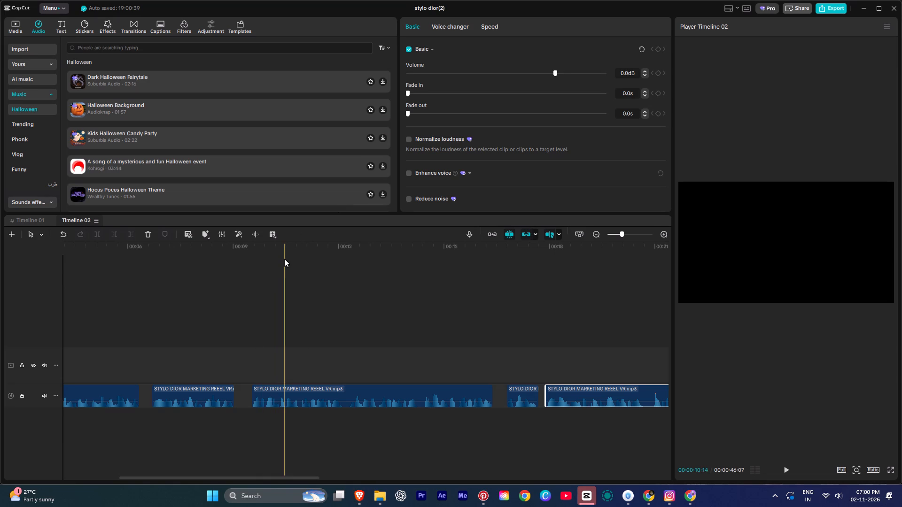
Split the voiceover at the pause just before 0:21 and trim the silence from the start of the following part.
scroll(497, 311, down, 3)
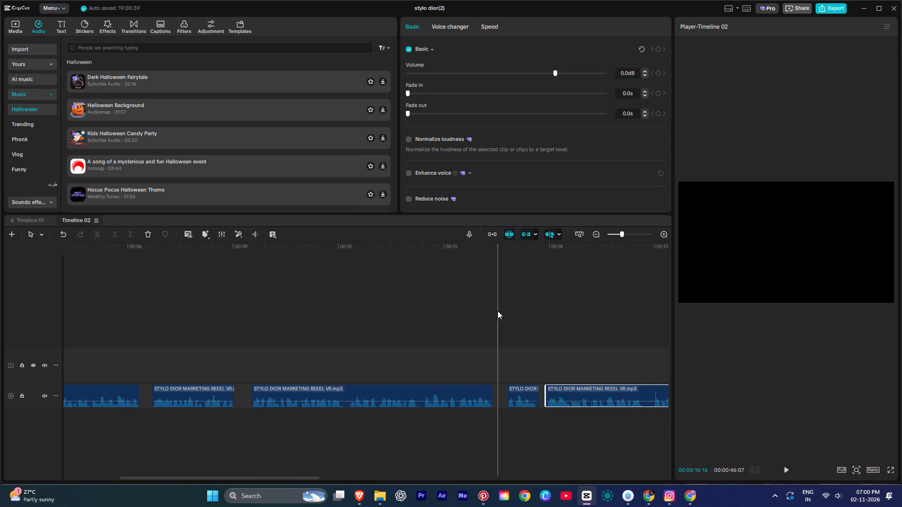
scroll(498, 311, down, 2)
alt+scroll(525, 315, down, 5)
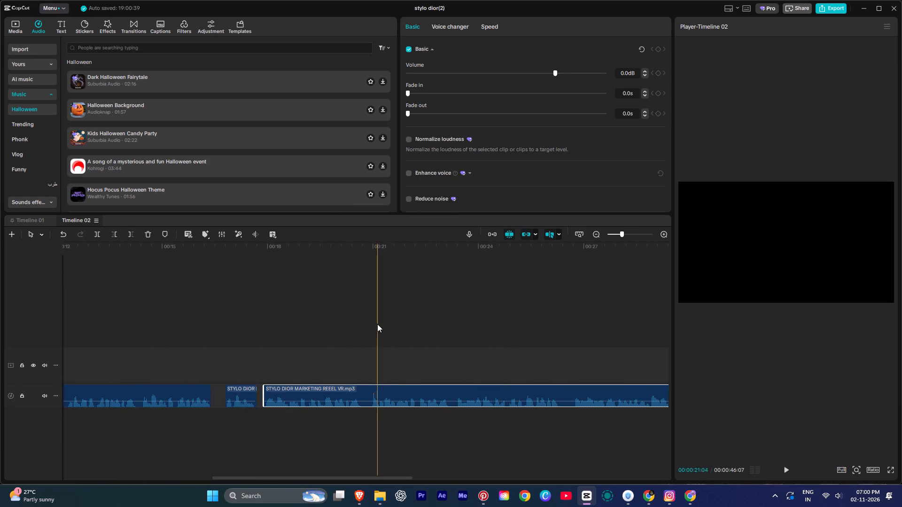
key(ctrl+v)
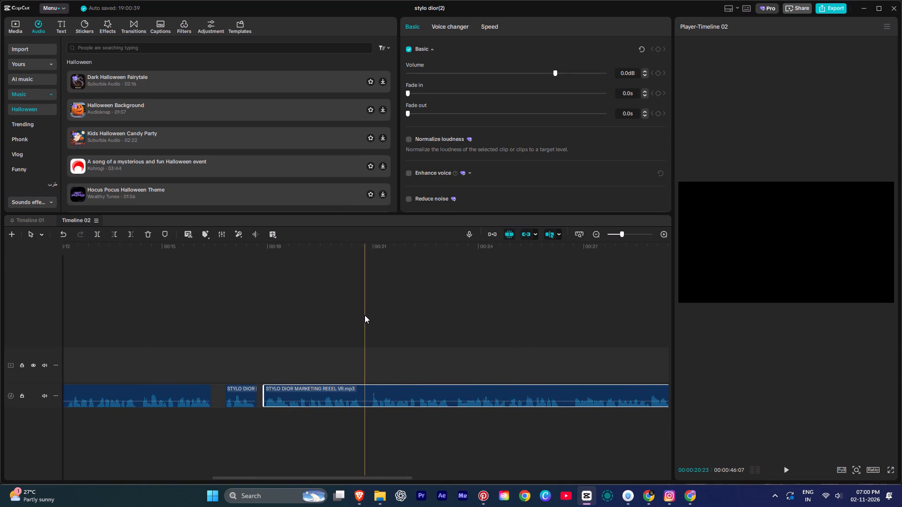
key(ctrl+b)
key(q)
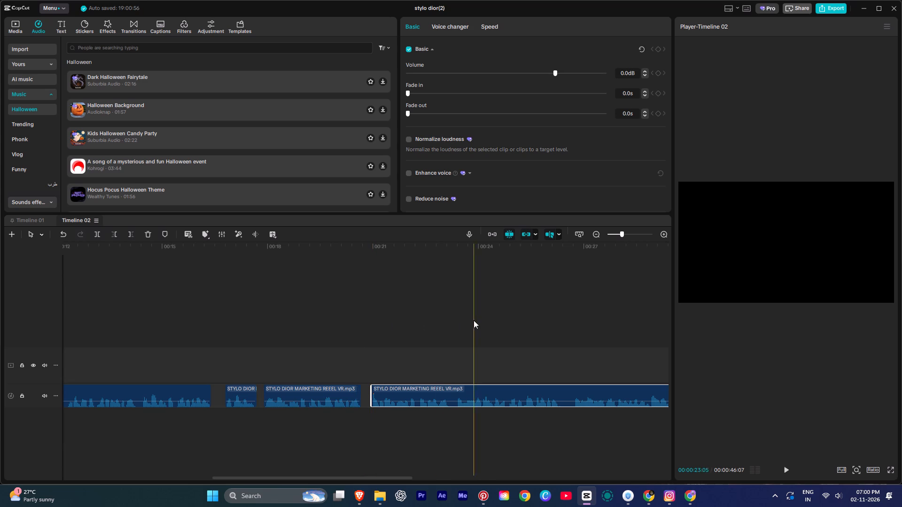
Split the voiceover at the pauses near 0:23 and 0:26, trimming the silence from the start of each following part.
key(ctrl+b)
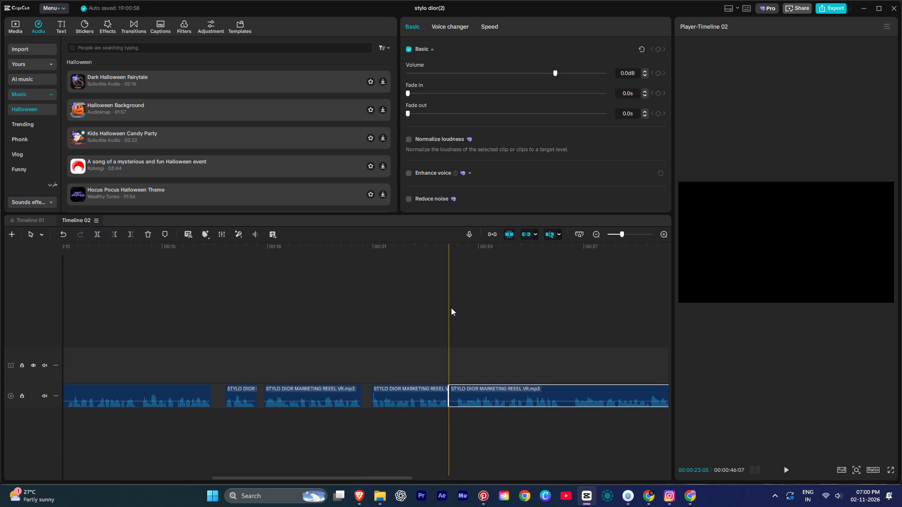
key(q)
key(ctrl+b)
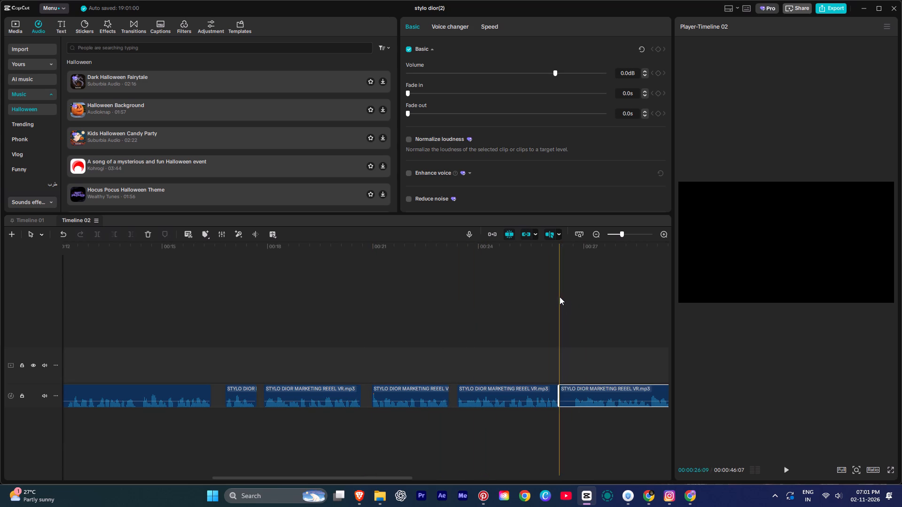
key(q)
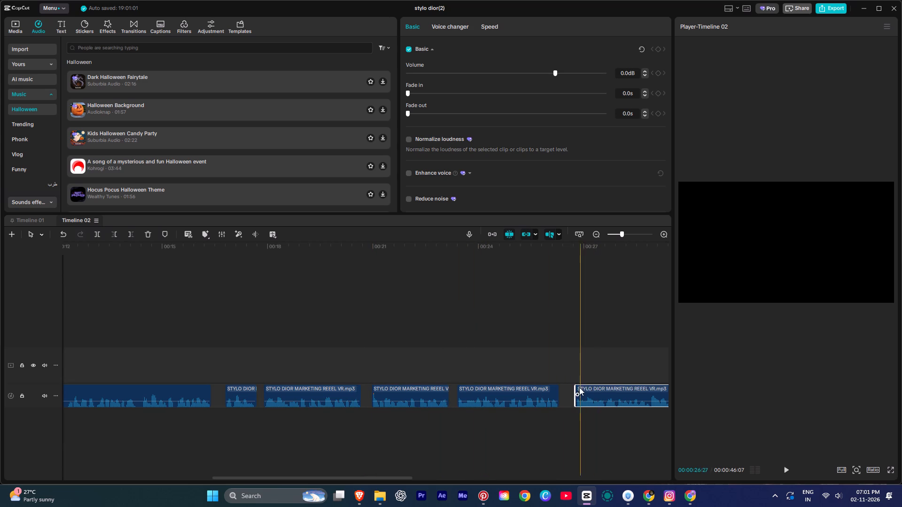
Split the voiceover at the pauses near 0:30, 0:36 and 0:40, trimming the silence from the start of each following part.
click(575, 390)
alt+scroll(574, 378, down, 5)
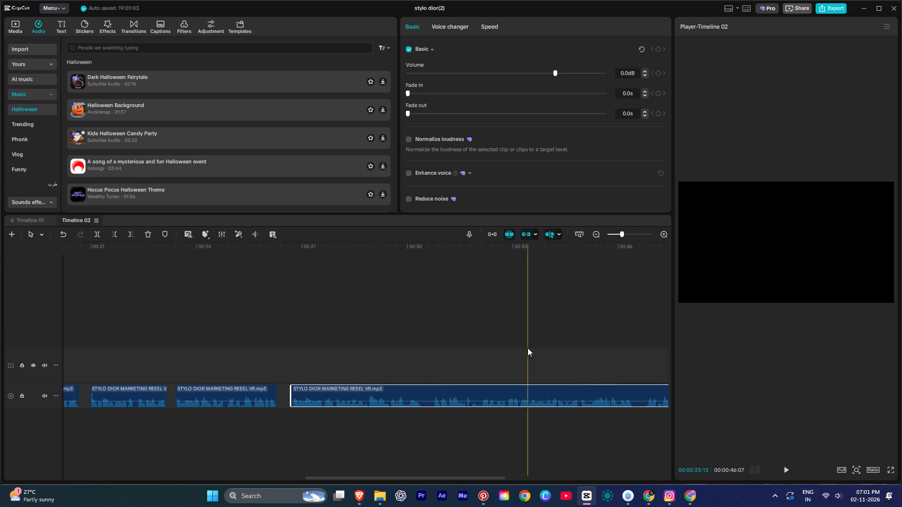
key(ctrl+b)
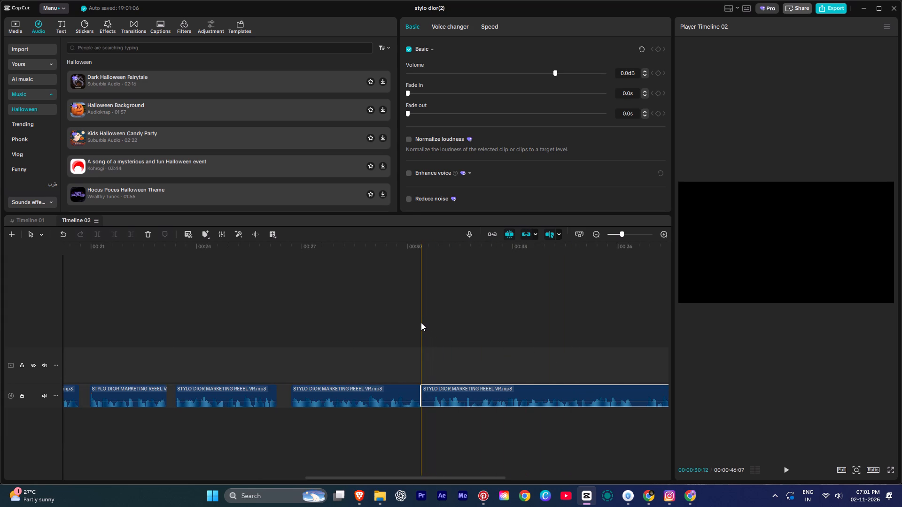
key(q)
alt+scroll(451, 327, down, 4)
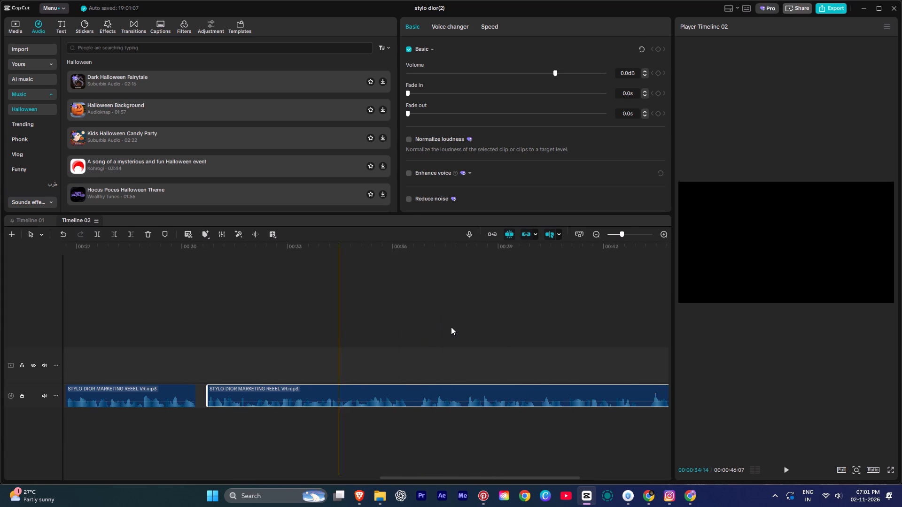
key(ctrl+b)
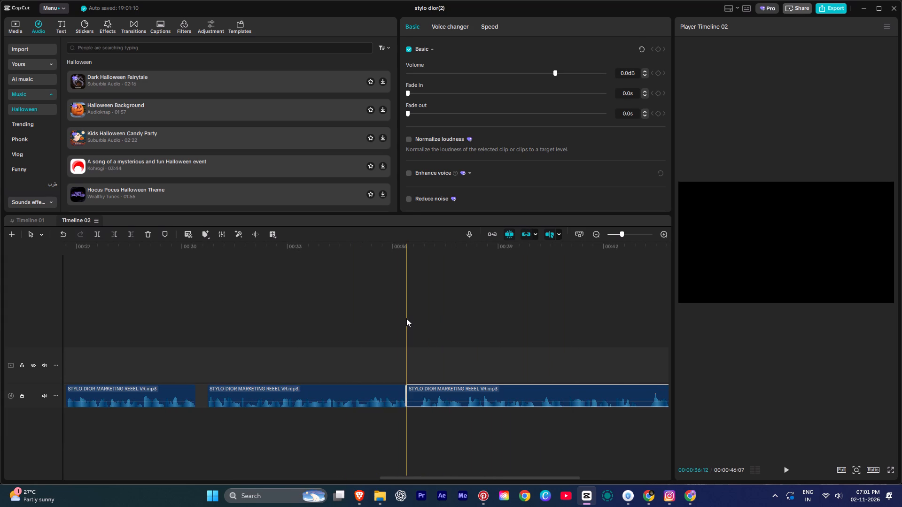
key(q)
alt+scroll(420, 324, down, 3)
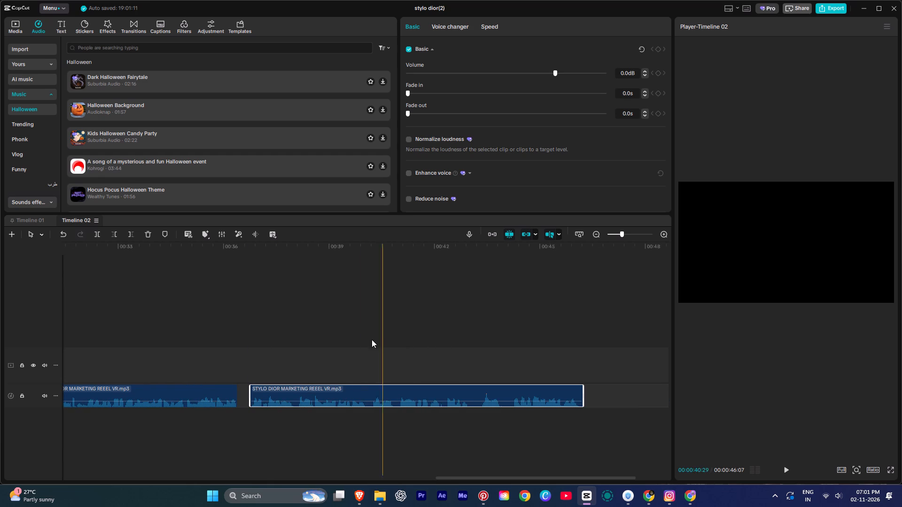
key(ctrl+b)
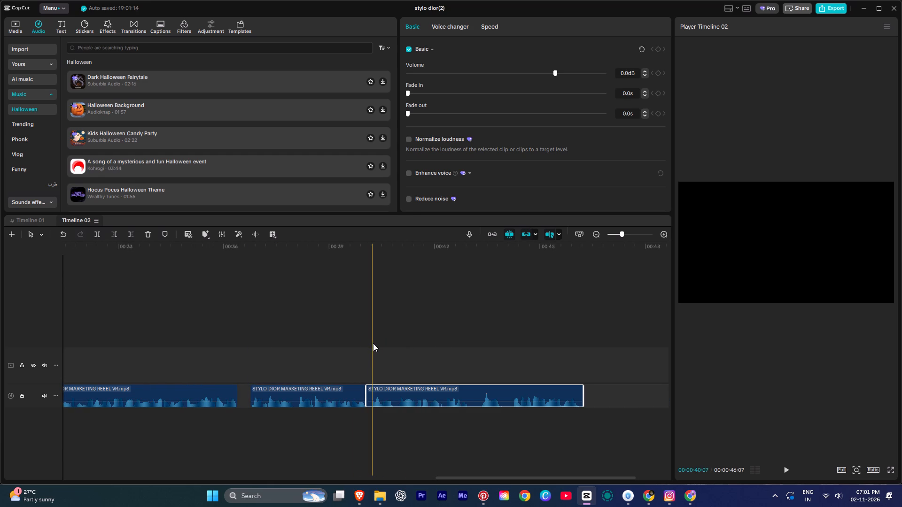
key(q)
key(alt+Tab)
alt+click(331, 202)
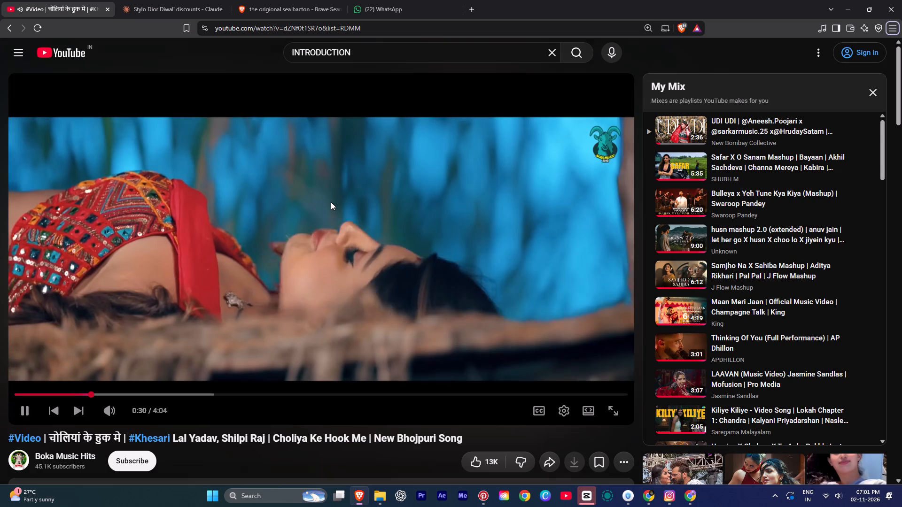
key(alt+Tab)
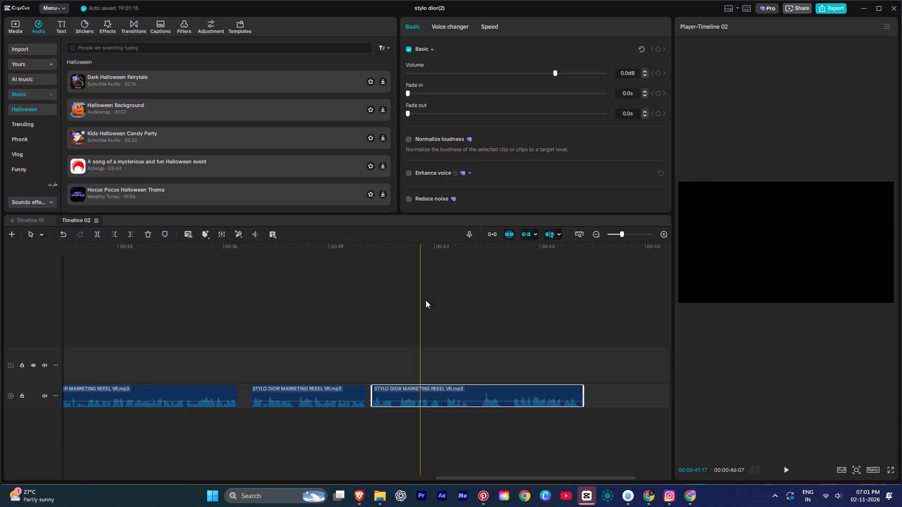
Split the voiceover at the pauses near 0:43 and 0:44, trimming the silence from the start of each following part.
key(ctrl+b)
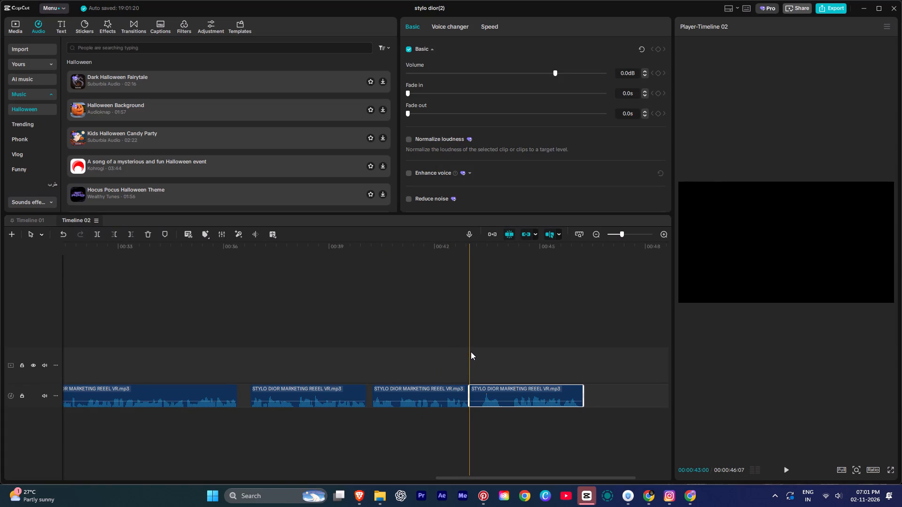
key(q)
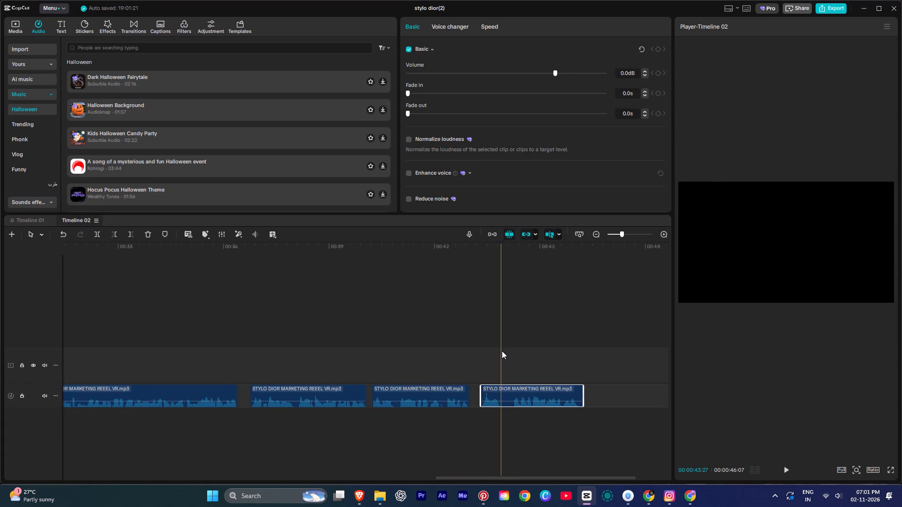
key(ctrl+b)
key(q)
Select all the voiceover clips and delete the gaps between them so they run back to back.
ctrl+scroll(507, 355, down, 2)
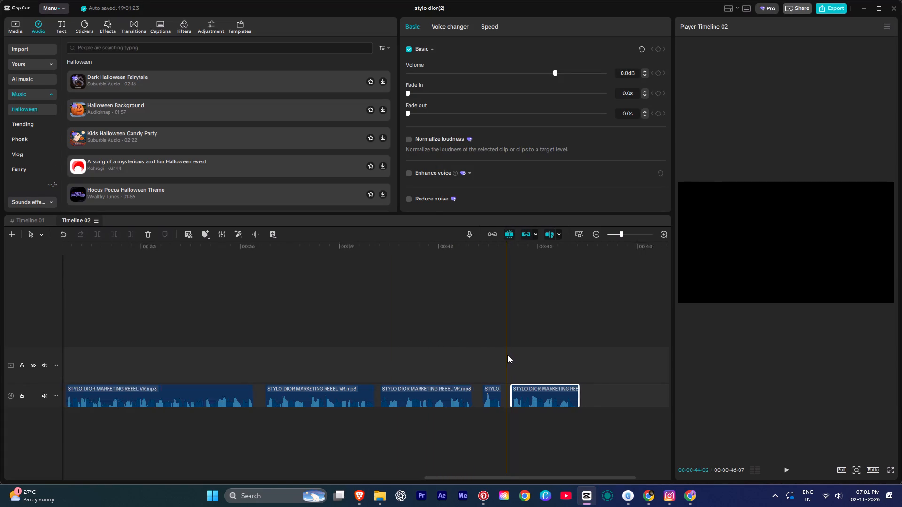
ctrl+scroll(507, 355, down, 10)
drag(569, 343, 0, 445)
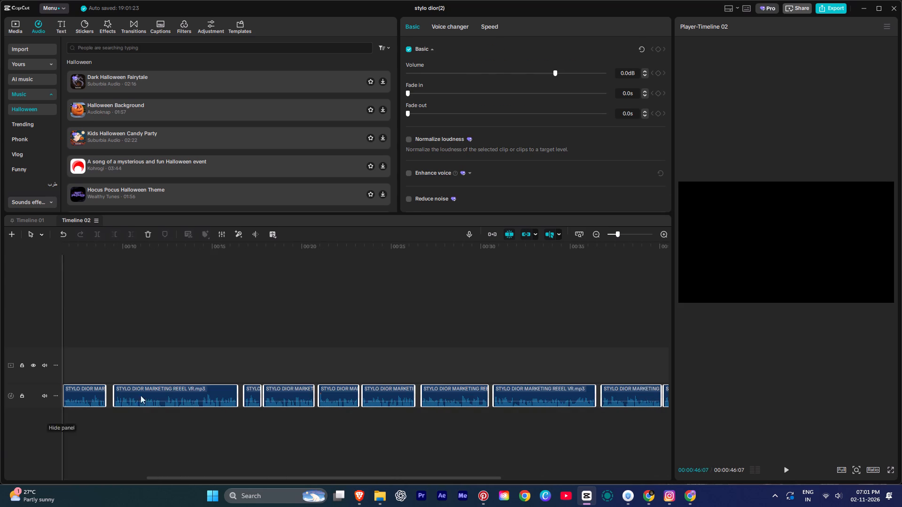
key(ctrl+a)
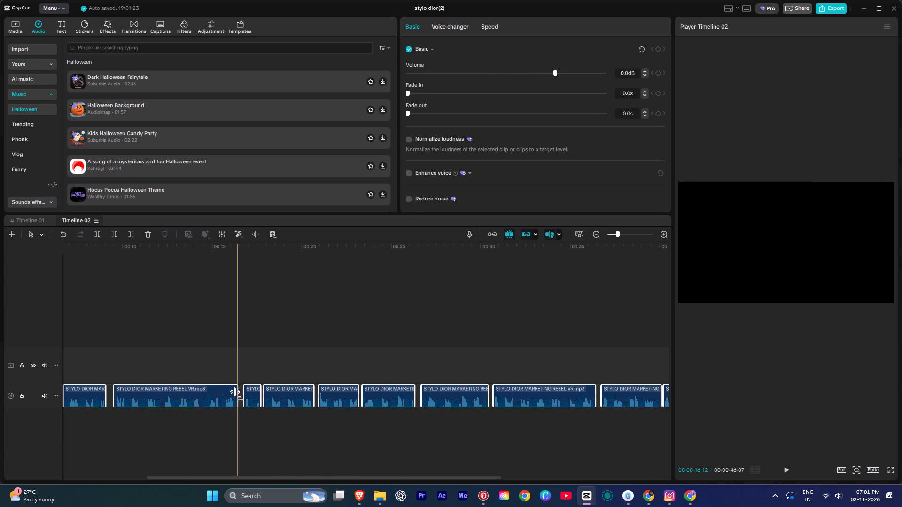
right_click(241, 396)
click(257, 415)
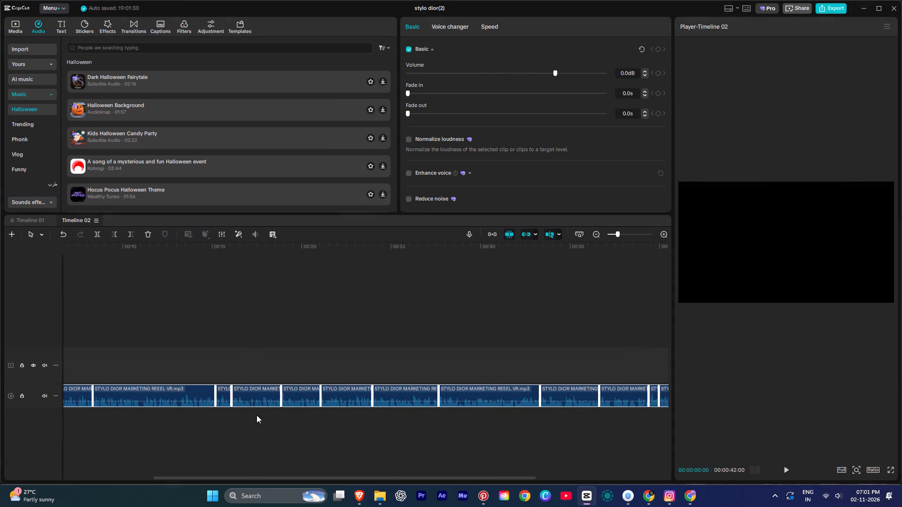
Play the opening of the tightened voiceover from the start of the timeline.
ctrl+scroll(235, 371, up, 1)
ctrl+scroll(235, 371, down, 9)
click(187, 346)
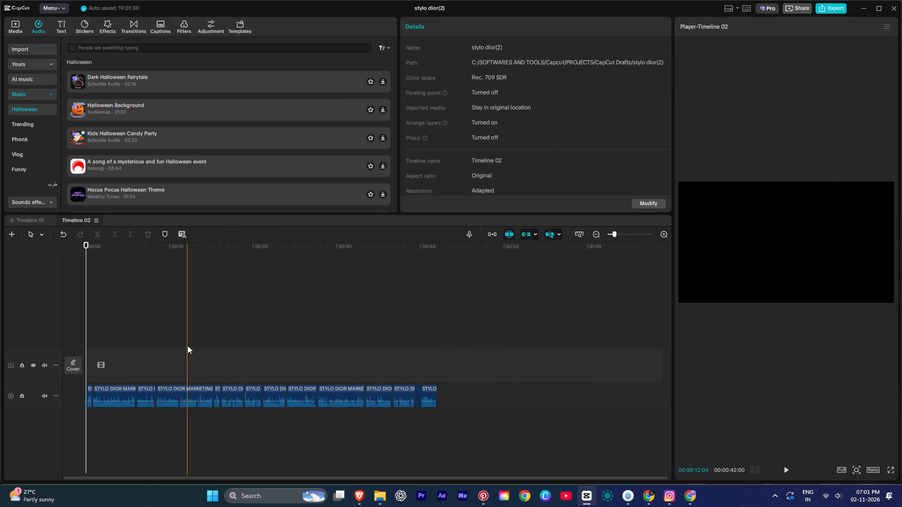
drag(187, 346, 4, 345)
key(space)
key(space)
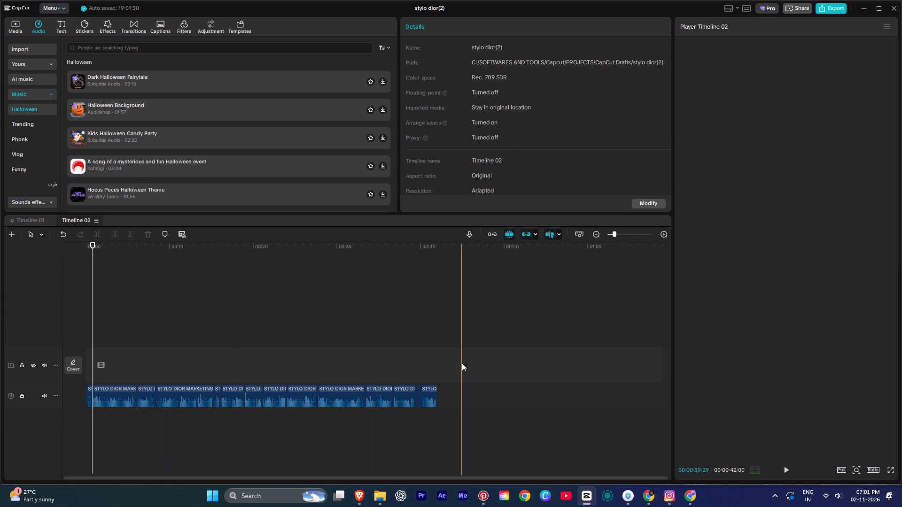
drag(487, 368, 0, 481)
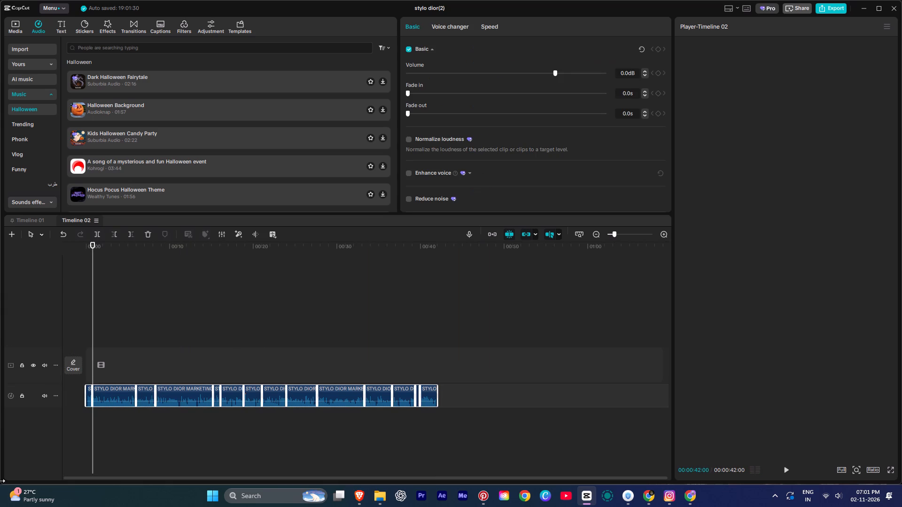
Rename the current voiceover timeline as REEL 02.
right_click(74, 222)
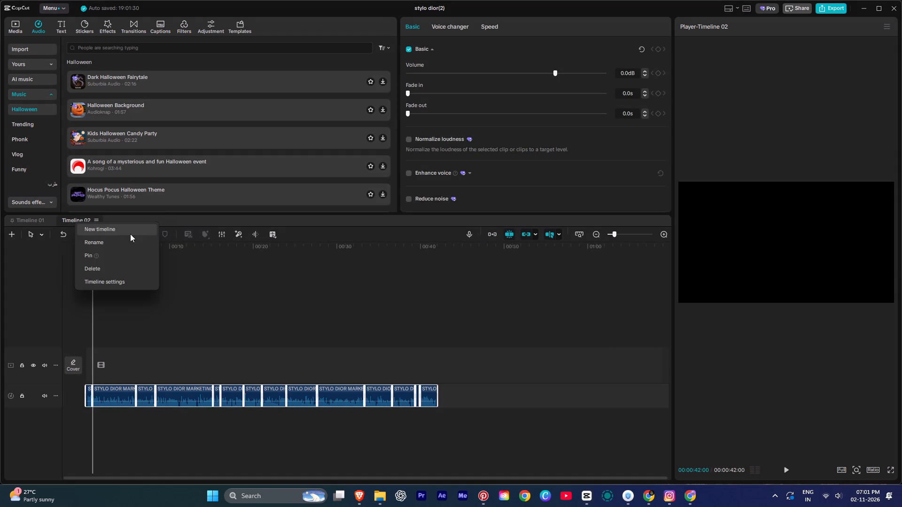
click(115, 244)
drag(450, 232, 368, 233)
key(ctrl+a)
key(BackSpace)
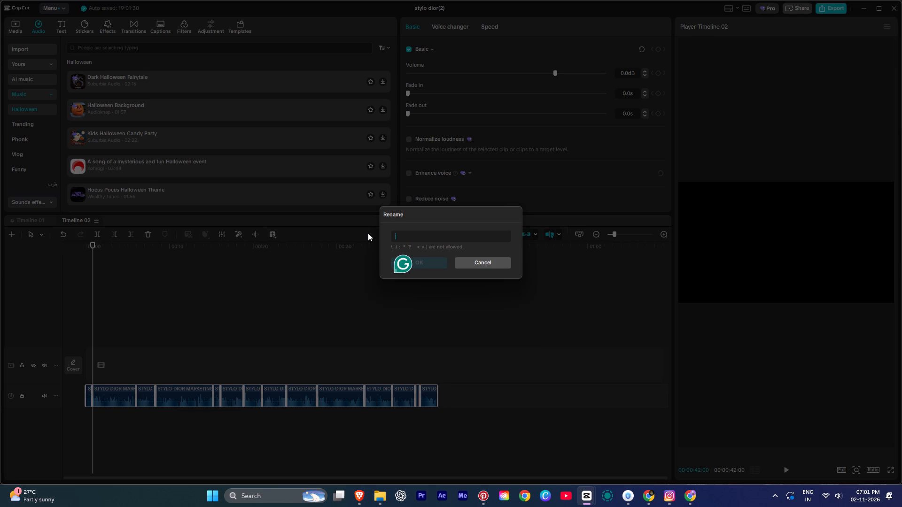
key(BackSpace)
key(BackSpace)
key(BackSpace)
key(BackSpace)
key(BackSpace)
key(BackSpace)
text(REEL 02)
key(Return)
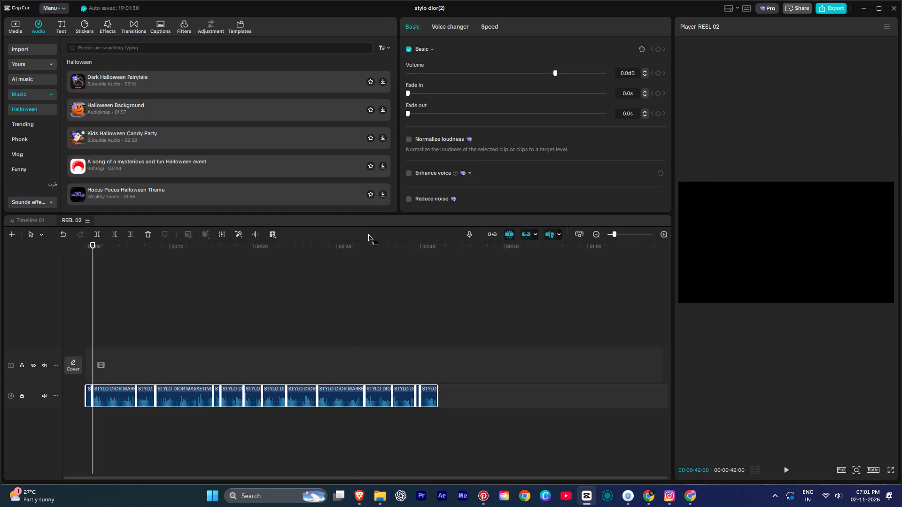
Open the first timeline holding the finished reel and rename it as REEL 01.
click(30, 221)
right_click(30, 221)
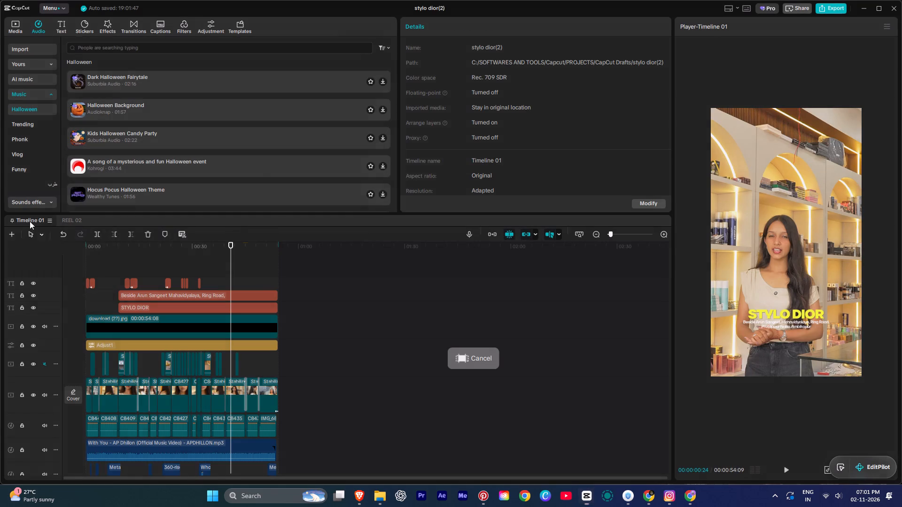
click(52, 241)
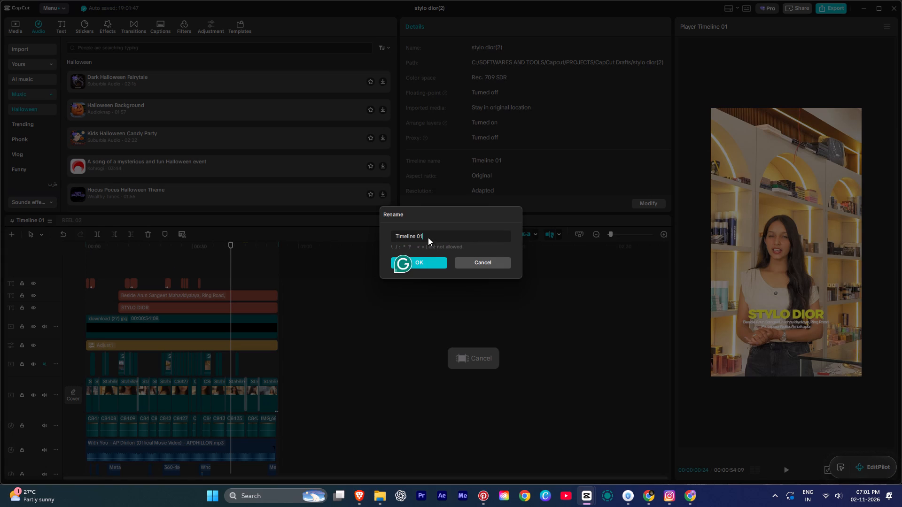
drag(426, 237, 350, 234)
key(BackSpace)
key(BackSpace)
key(BackSpace)
text(REE;)
key(BackSpace)
text(LN)
key(space)
key(BackSpace)
key(BackSpace)
key(space)
text(01)
key(Return)
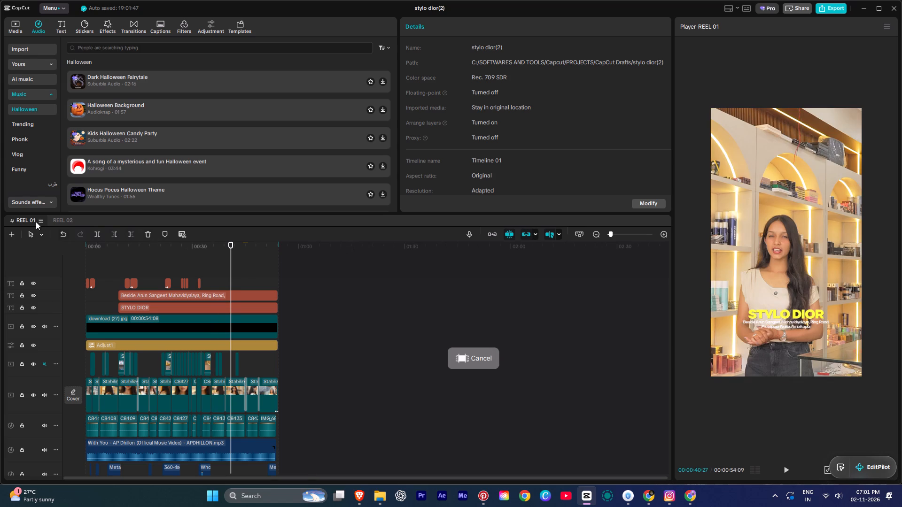
Return to the REEL 02 timeline and move the playhead to its start.
click(58, 220)
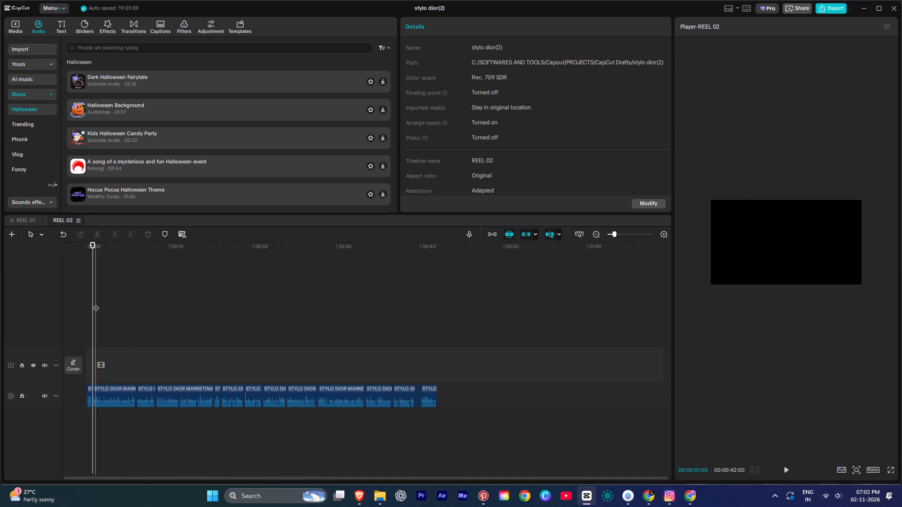
drag(96, 303, 78, 305)
Open the REEL 01 timeline again.
click(25, 220)
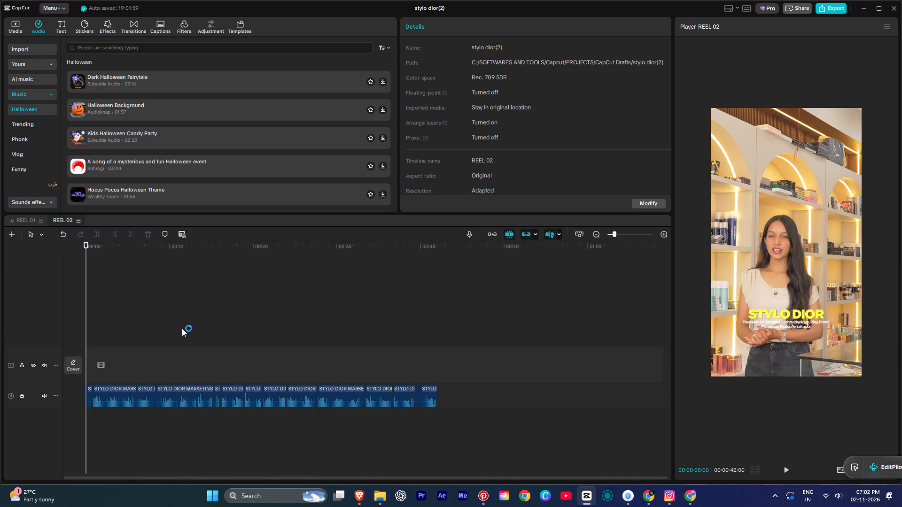
scroll(181, 328, up, 2)
click(362, 353)
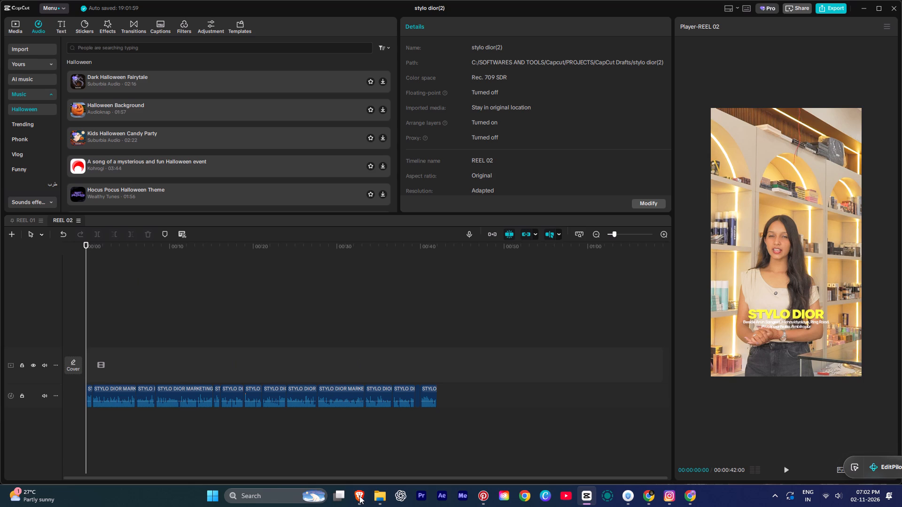
Switch to the Brave browser.
click(359, 496)
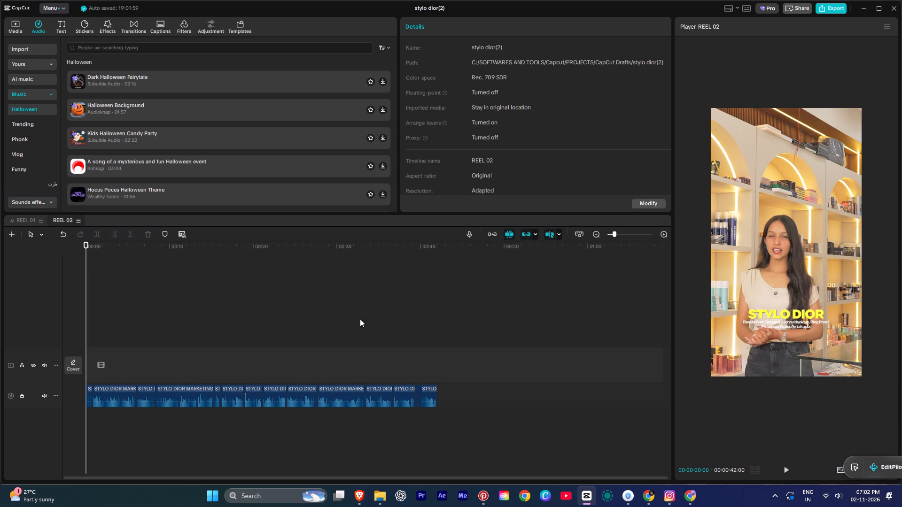
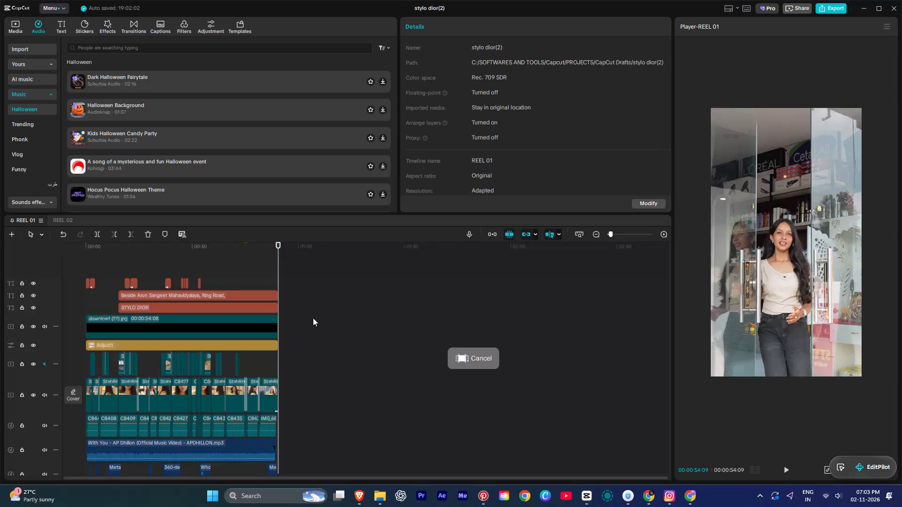
Return to CapCut and copy the black image overlay and the adjustment layer from REEL 01 to the start of REEL 02.
click(322, 307)
click(249, 283)
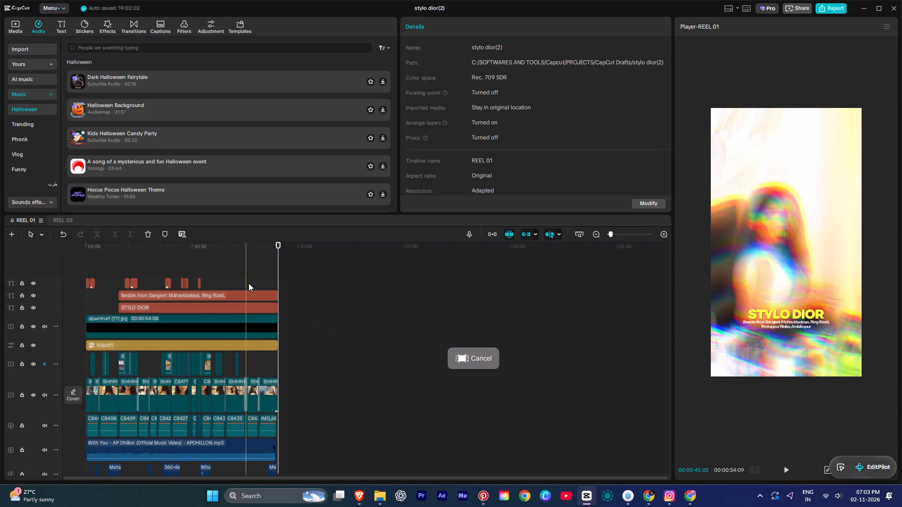
drag(294, 326, 269, 360)
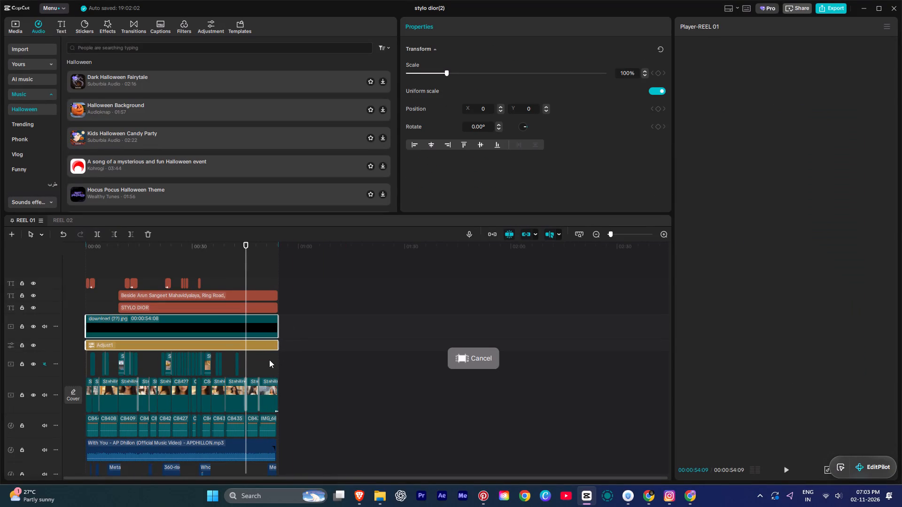
key(ctrl+c)
click(58, 221)
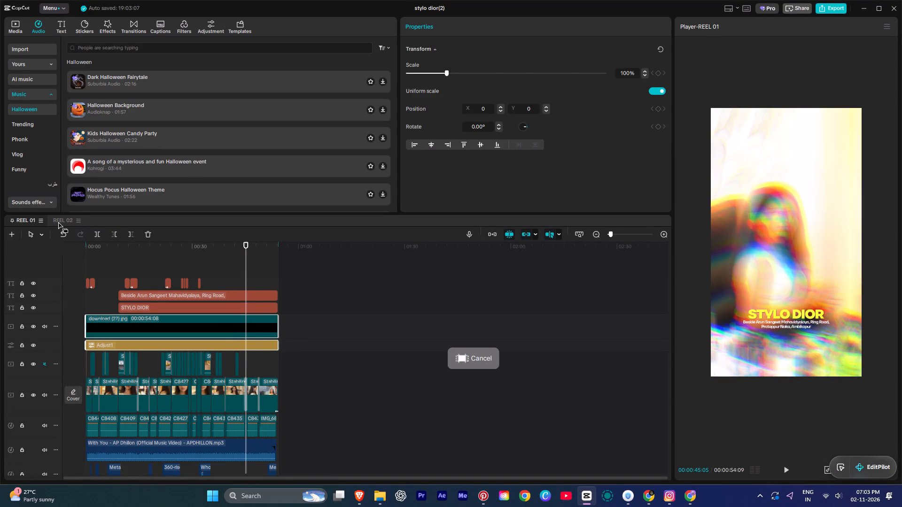
key(ctrl+v)
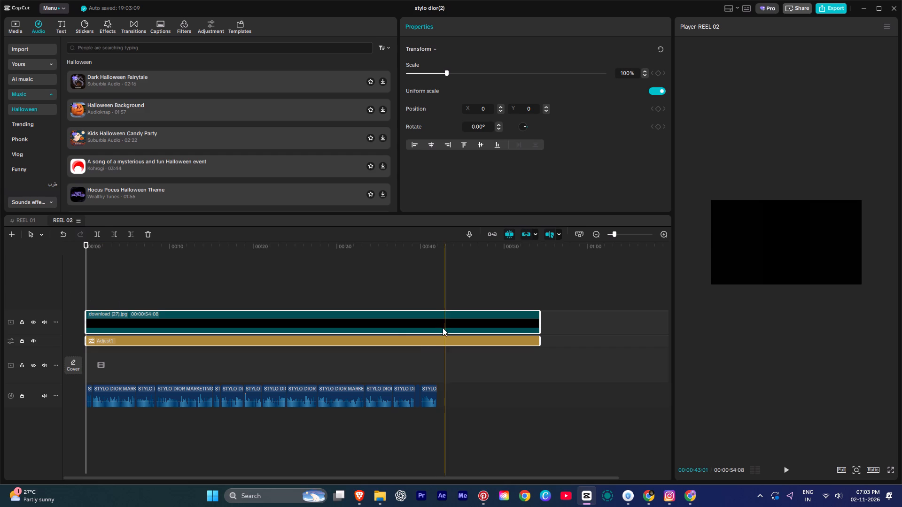
Trim the ends of the pasted image overlay and adjustment layer to the voiceover's end at 00:00:42:00.
key(w)
click(437, 295)
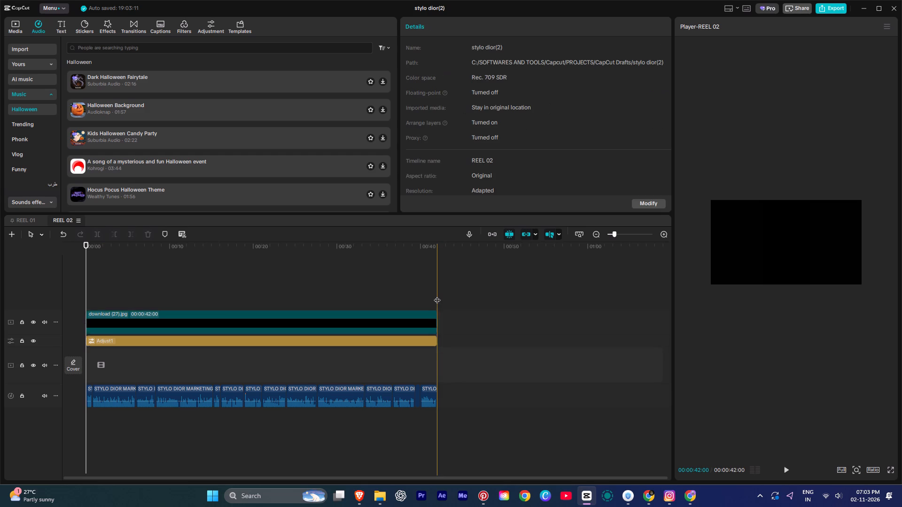
Play the opening seconds of REEL 02 from the start to check the voiceover.
drag(437, 294, 61, 294)
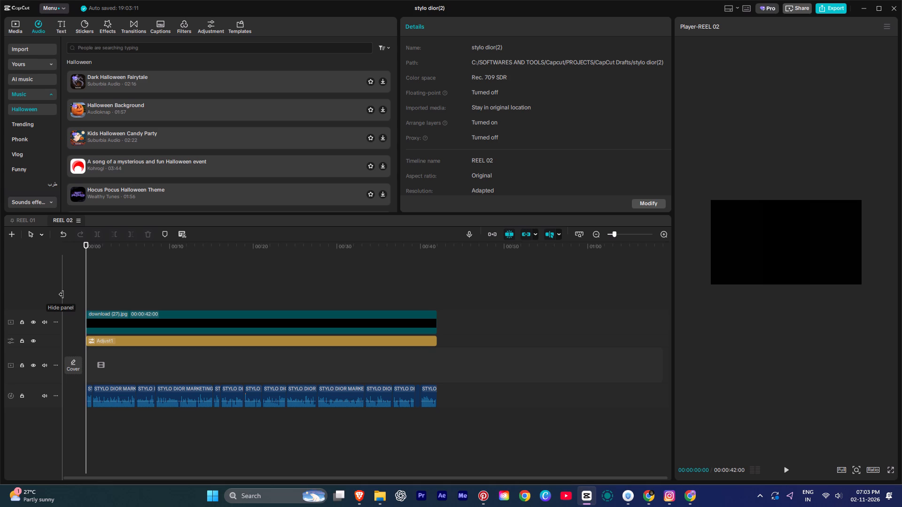
key(space)
key(space)
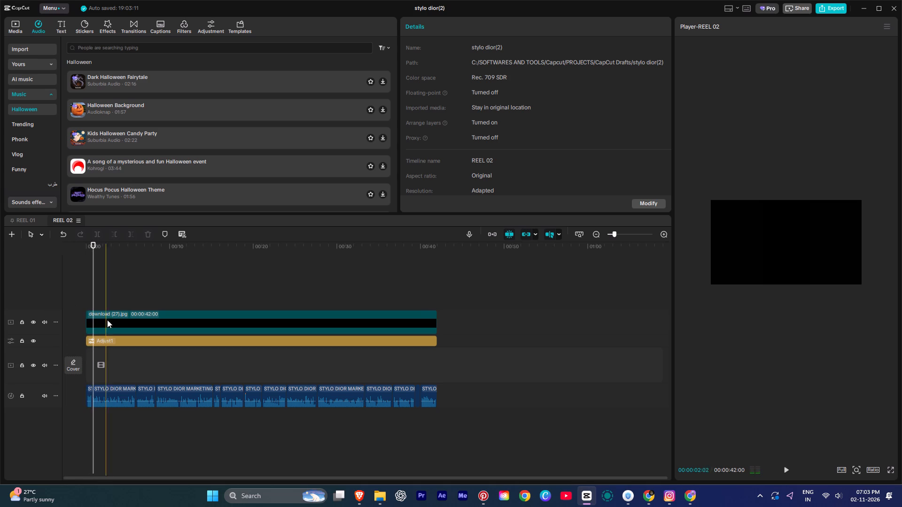
ctrl+scroll(102, 359, up, 9)
drag(87, 363, 45, 362)
key(space)
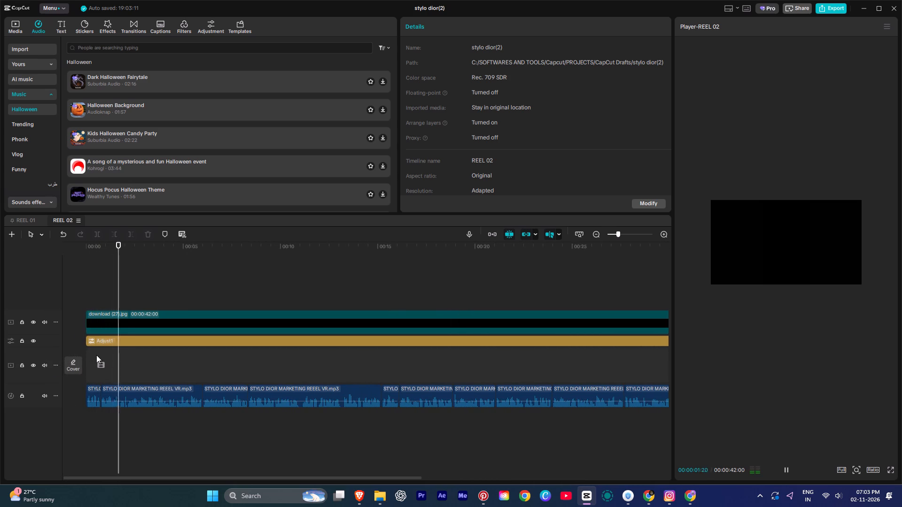
ctrl+scroll(96, 355, down, 4)
ctrl+scroll(96, 355, up, 2)
ctrl+scroll(96, 355, down, 1)
key(space)
drag(120, 301, 0, 285)
scroll(123, 134, down, 4)
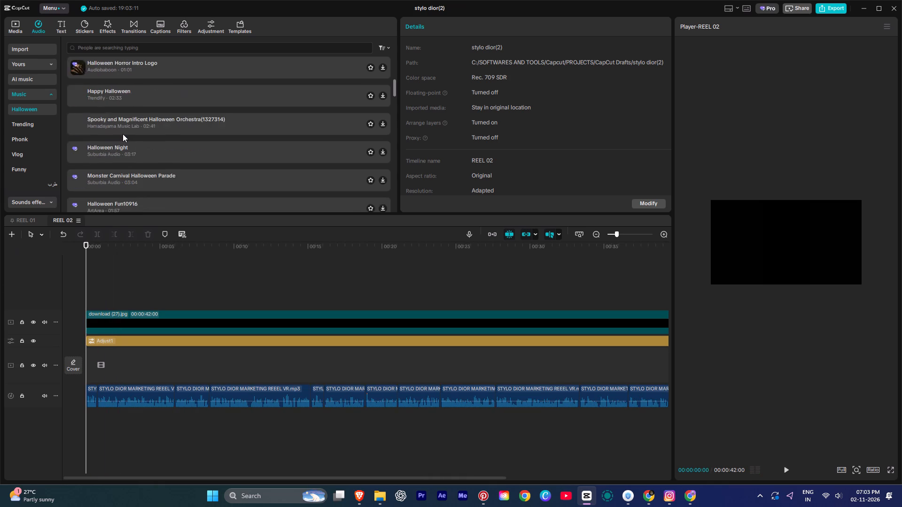
scroll(123, 134, down, 5)
Open the REEL 01 timeline.
key(alt+Tab)
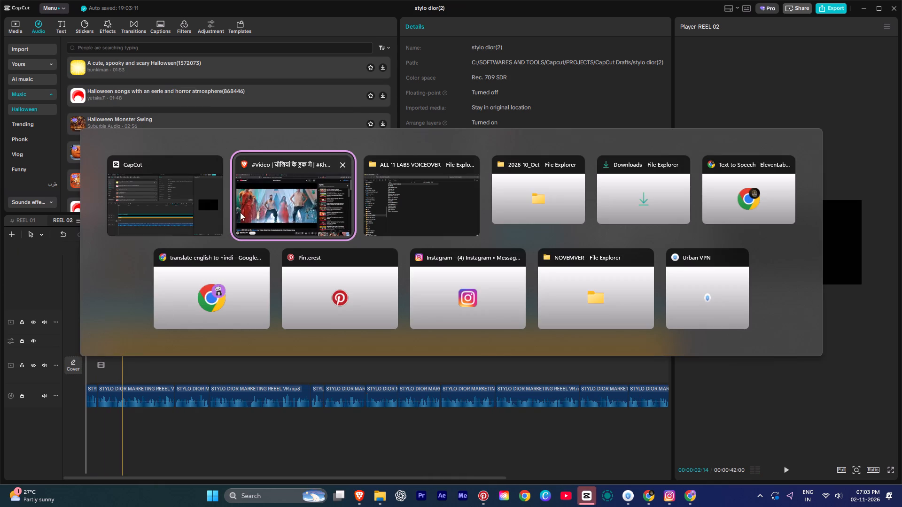
alt+click(184, 200)
click(32, 216)
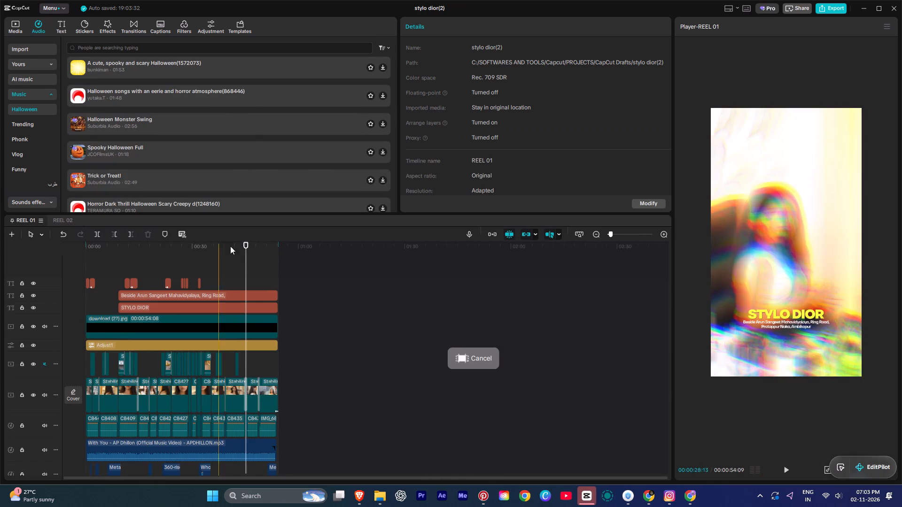
Switch to the Brave browser and start the "Mix - Indian film music" playlist on YouTube.
key(alt+Tab)
alt+click(260, 174)
scroll(425, 253, down, 8)
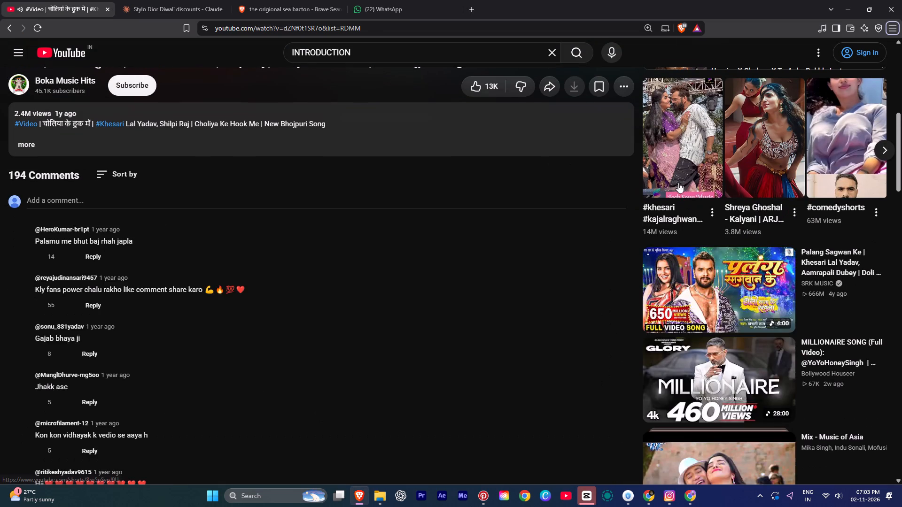
scroll(672, 209, down, 8)
click(697, 193)
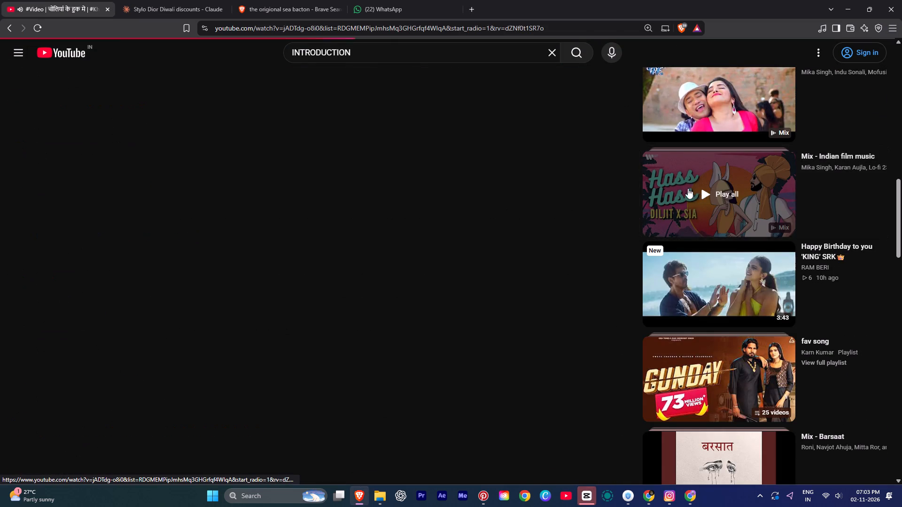
Return to CapCut and copy the STYLO DIOR title and the address text from REEL 01 to the start of REEL 02.
key(alt+Tab)
alt+click(268, 212)
drag(244, 272, 192, 299)
drag(301, 295, 250, 306)
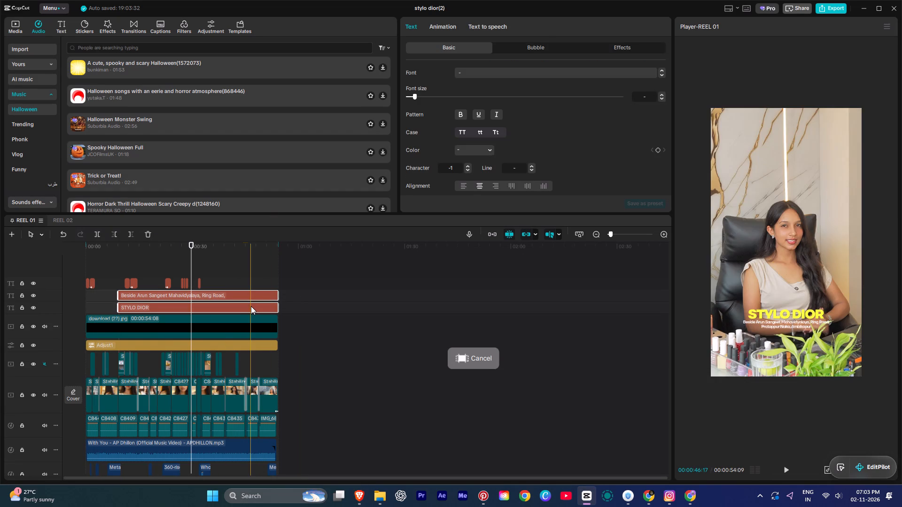
key(ctrl+c)
key(ctrl+c)
key(ctrl+c)
key(ctrl+c)
click(59, 220)
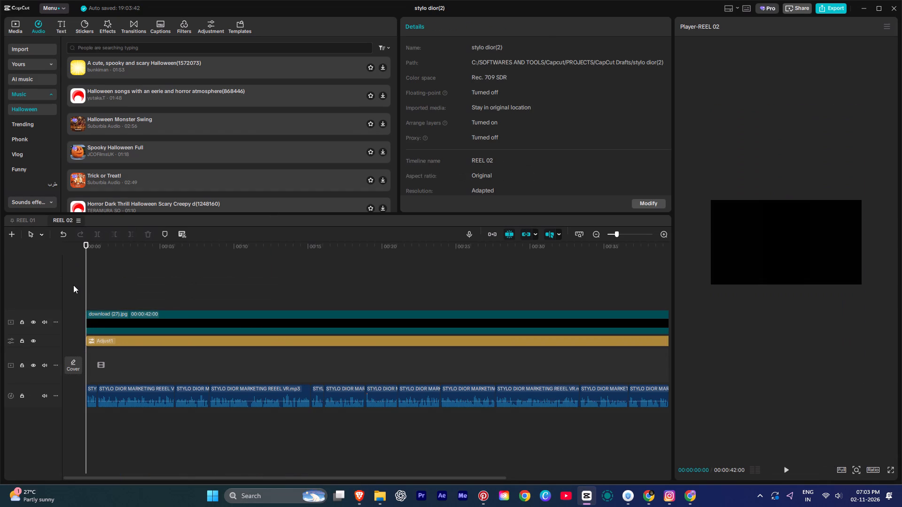
key(ctrl+v)
Trim the ends of both pasted text layers in REEL 02 to the voiceover's end at 00:00:42:00.
scroll(94, 323, down, 6)
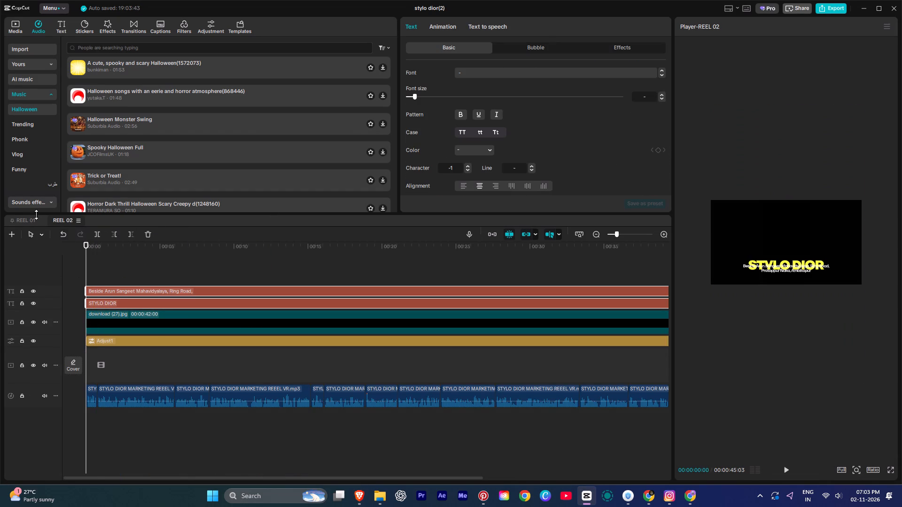
ctrl+scroll(435, 235, down, 4)
ctrl+scroll(436, 235, up, 1)
ctrl+scroll(436, 239, down, 6)
ctrl+scroll(484, 315, up, 1)
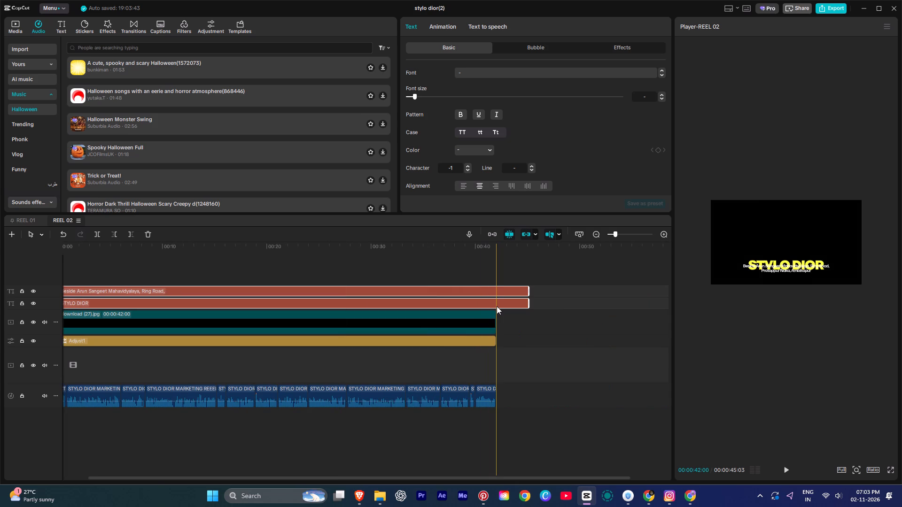
key(w)
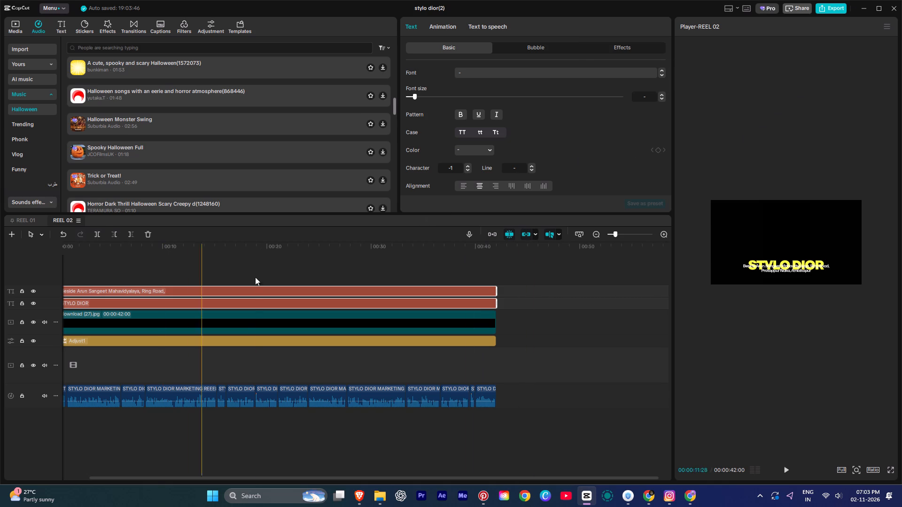
Play the first few seconds of REEL 02 from the start to listen to the voiceover.
alt+scroll(105, 307, up, 2)
alt+scroll(105, 307, down, 1)
alt+scroll(105, 307, up, 8)
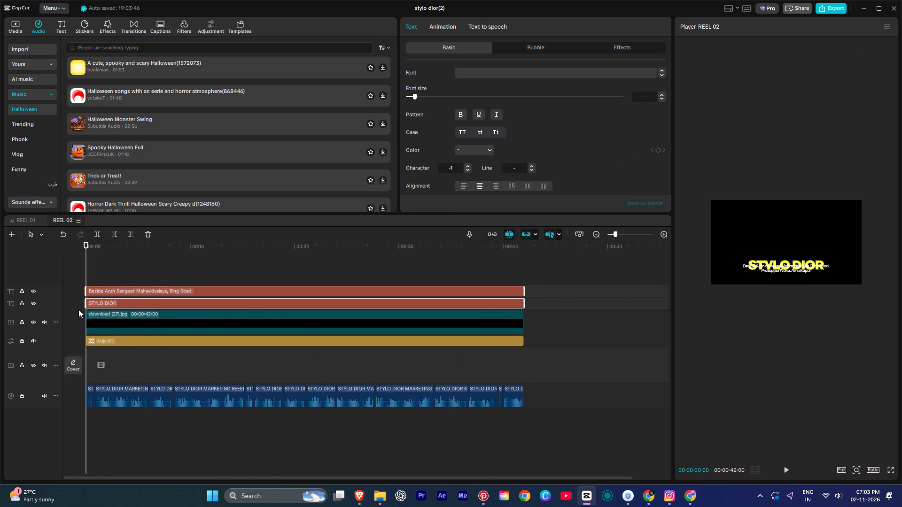
key(space)
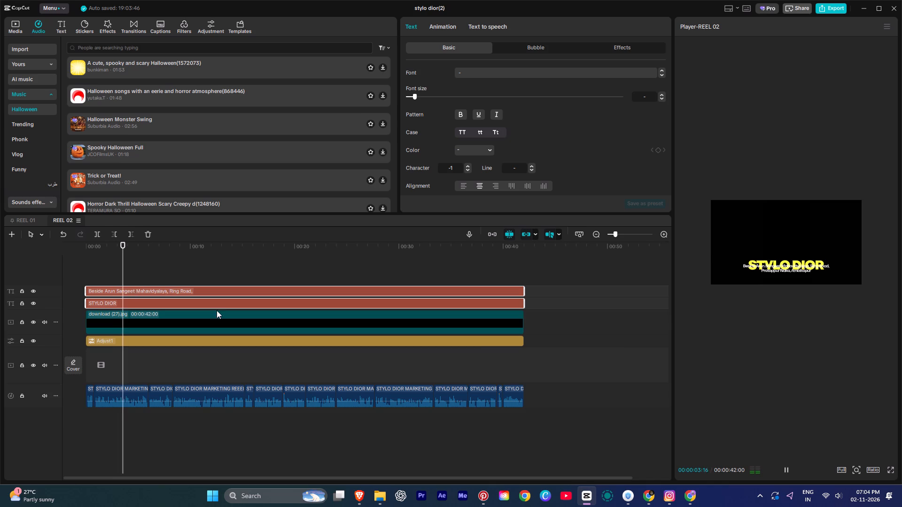
key(space)
Turn on Reduce noise and Enhance voice for all the voiceover clips in REEL 02.
drag(592, 368, 7, 423)
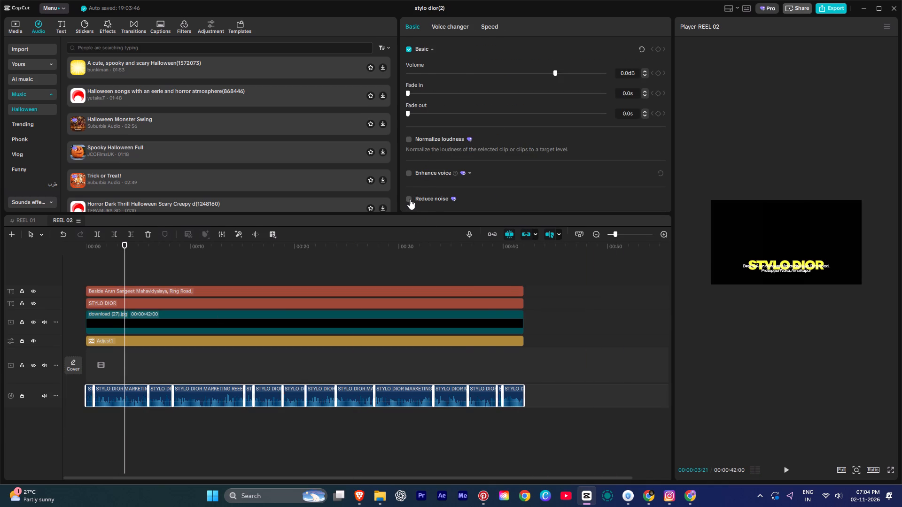
click(409, 200)
click(408, 173)
Apply the Crystal Clear voice filter to all the selected voiceover clips.
click(440, 29)
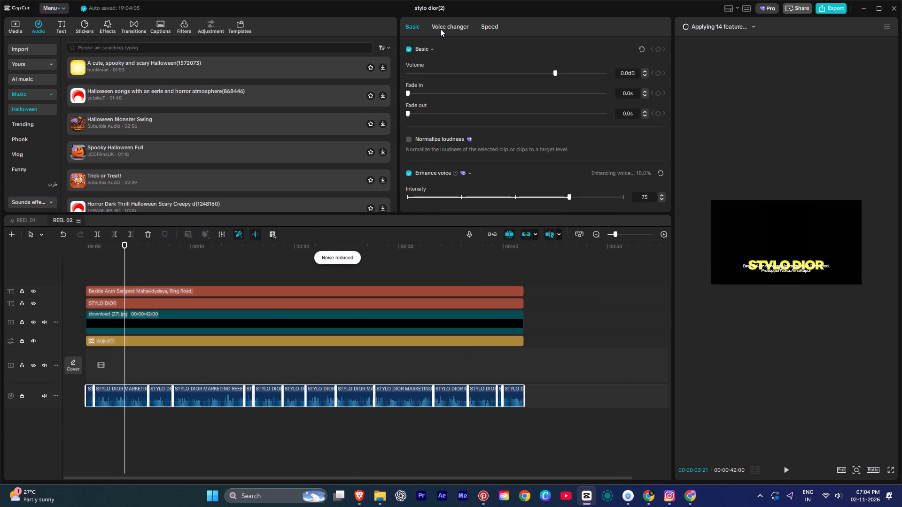
click(432, 110)
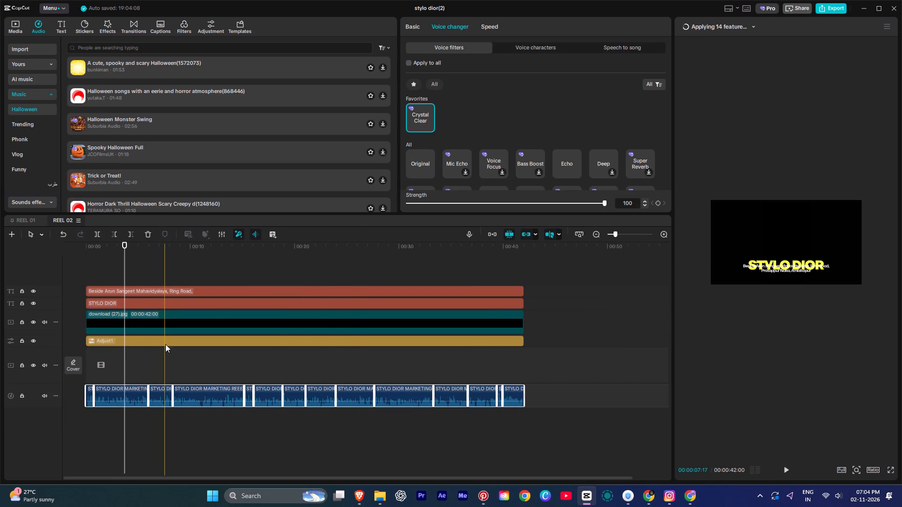
Play REEL 02 from the start to listen to the processed voiceover.
drag(124, 370, 31, 373)
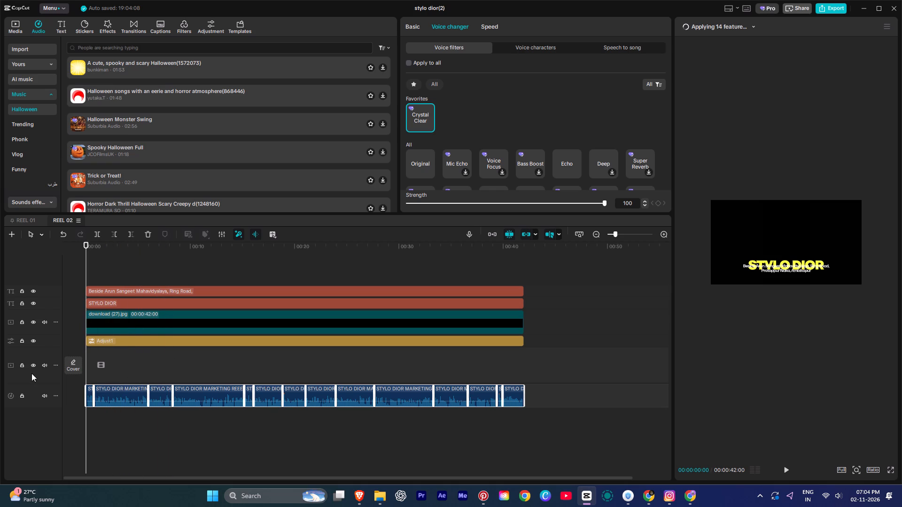
ctrl+scroll(97, 367, up, 4)
ctrl+scroll(97, 367, down, 1)
ctrl+scroll(97, 367, up, 1)
key(space)
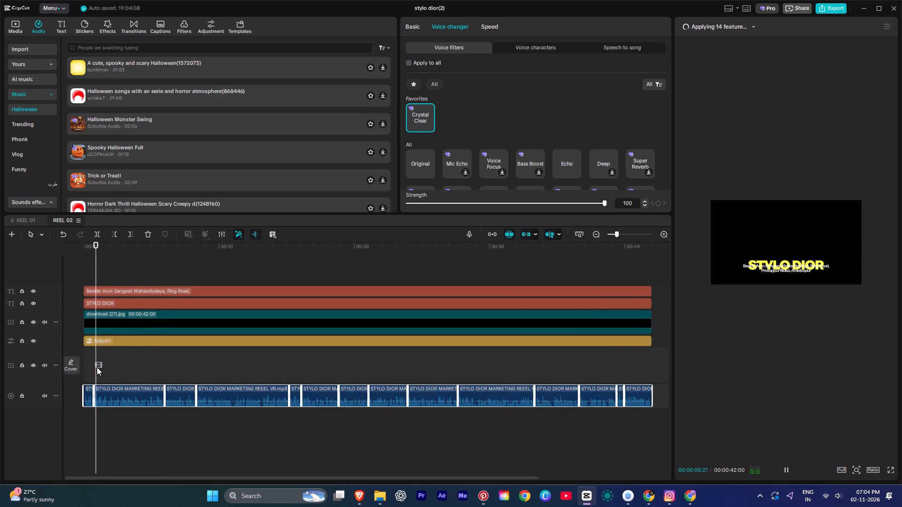
alt+scroll(97, 367, up, 9)
alt+scroll(97, 367, down, 2)
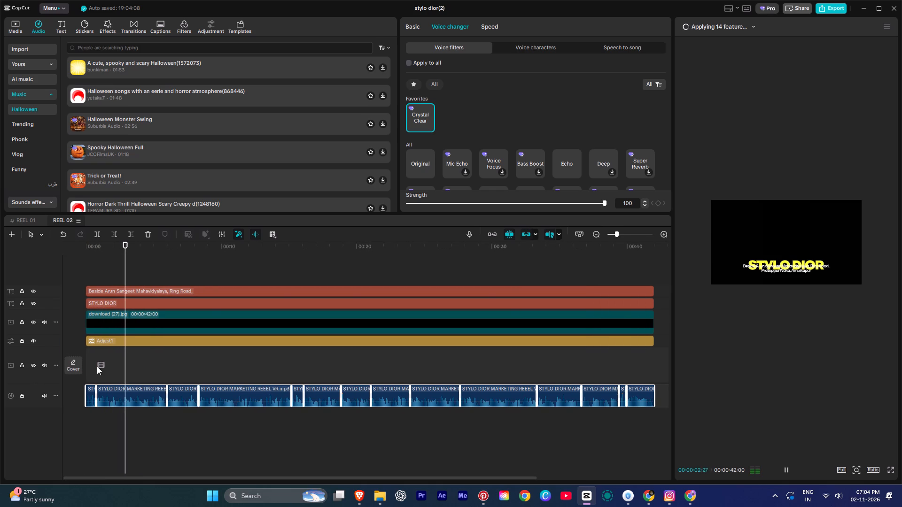
ctrl+scroll(97, 366, down, 8)
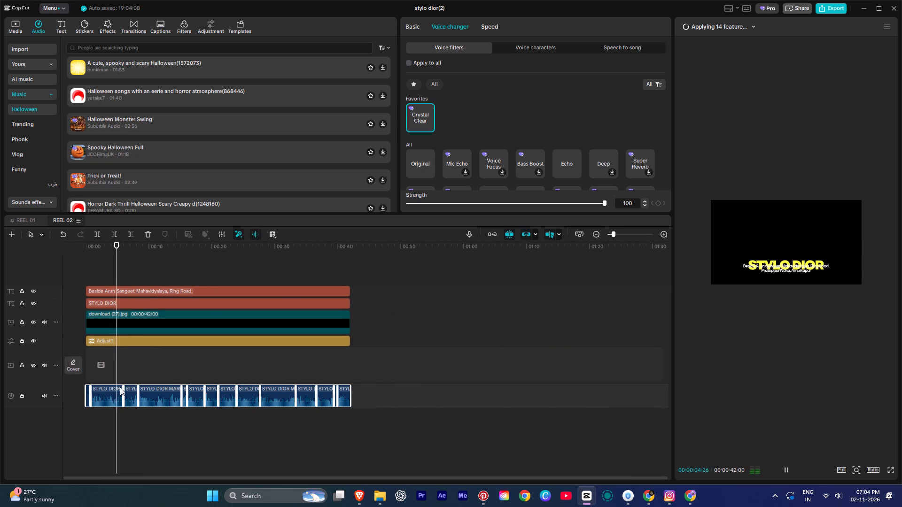
key(space)
Open the REEL 01 timeline.
click(35, 220)
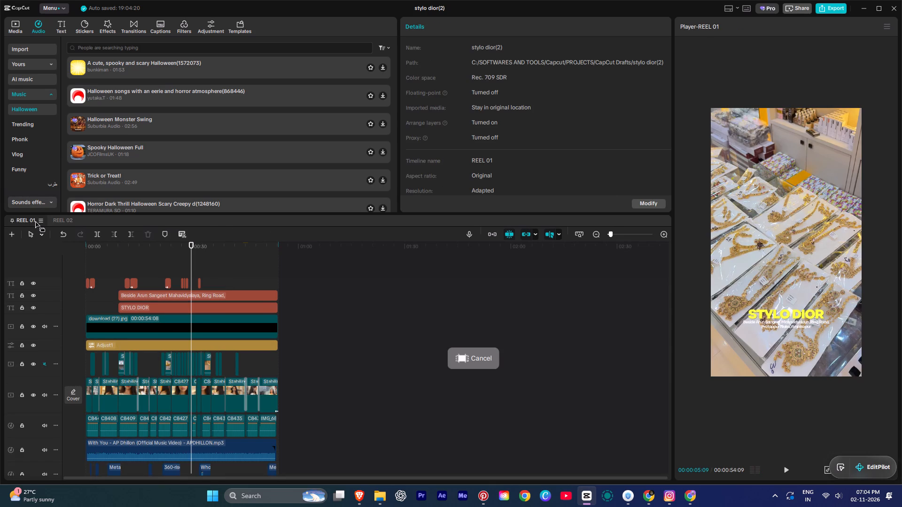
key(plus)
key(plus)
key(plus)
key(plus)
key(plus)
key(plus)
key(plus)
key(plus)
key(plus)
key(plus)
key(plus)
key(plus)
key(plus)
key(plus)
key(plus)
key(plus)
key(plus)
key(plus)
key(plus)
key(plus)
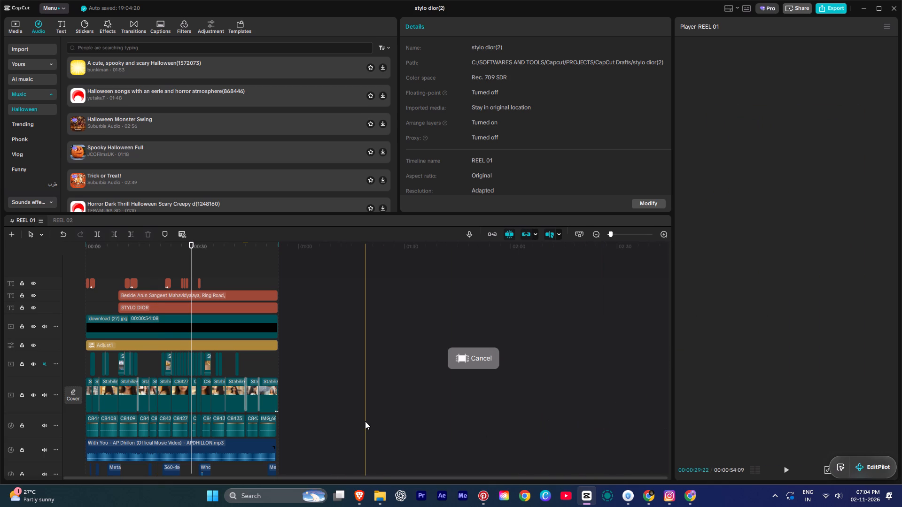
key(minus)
Play back REEL 01 from about the 00:30 mark, and return the playhead to the start.
key(space)
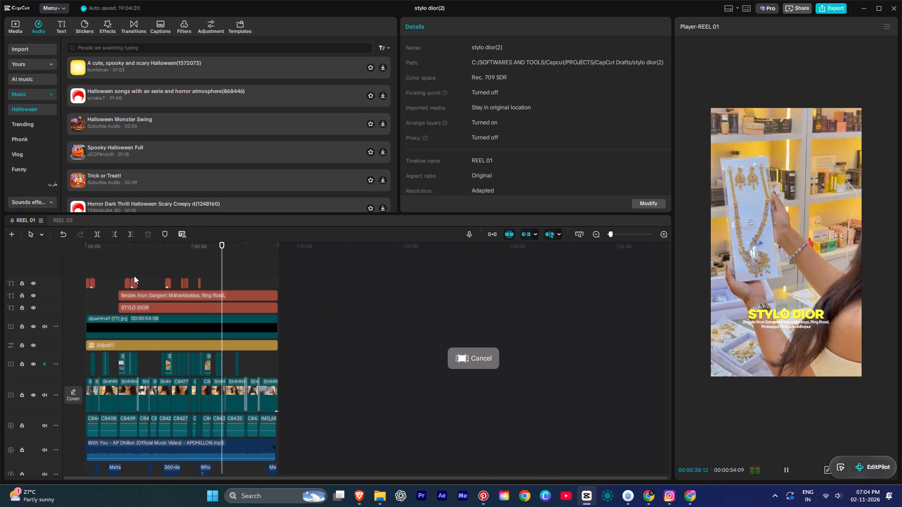
key(space)
drag(226, 280, 0, 309)
Copy all the sound-effect clips on REEL 01's two lowest audio tracks and paste them at the start of REEL 02.
ctrl+scroll(246, 315, down, 1)
ctrl+scroll(246, 315, up, 1)
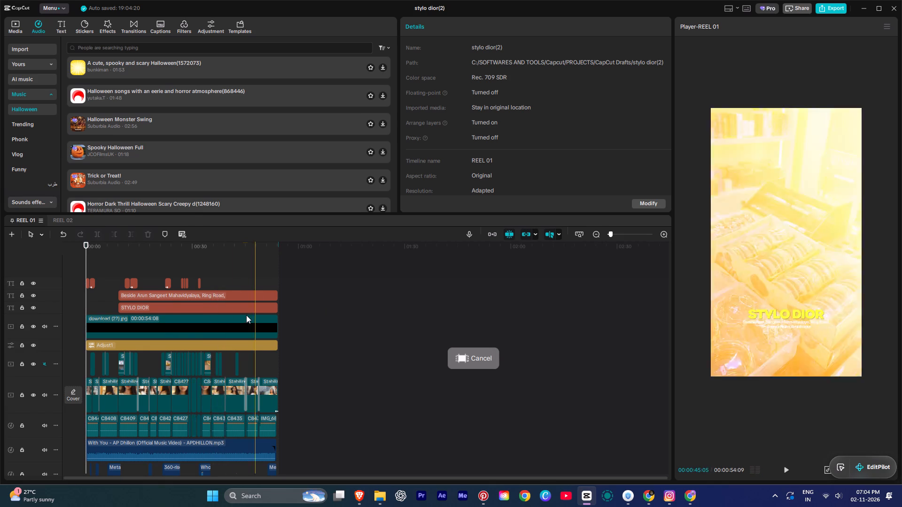
ctrl+scroll(246, 315, up, 12)
scroll(141, 349, down, 4)
alt+scroll(141, 349, down, 3)
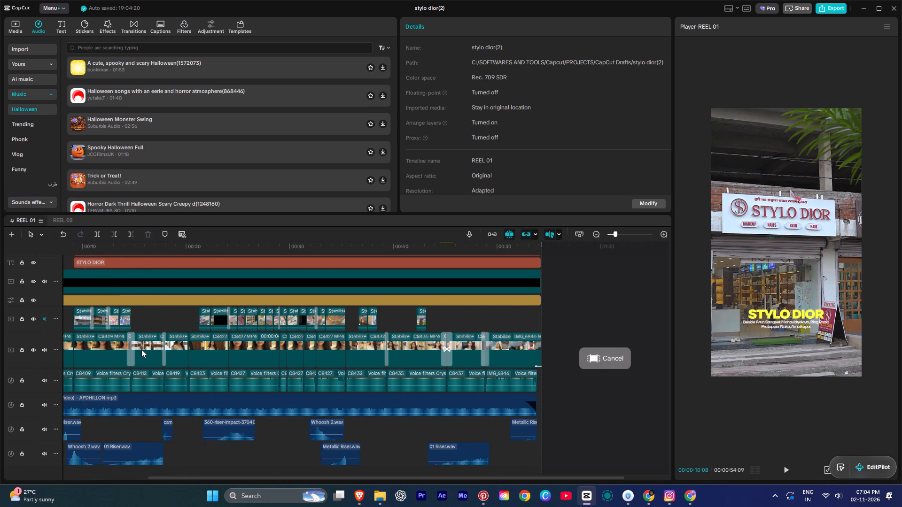
alt+scroll(141, 349, down, 1)
alt+scroll(141, 349, up, 9)
ctrl+scroll(140, 349, down, 2)
ctrl+scroll(140, 349, up, 2)
ctrl+scroll(140, 349, down, 4)
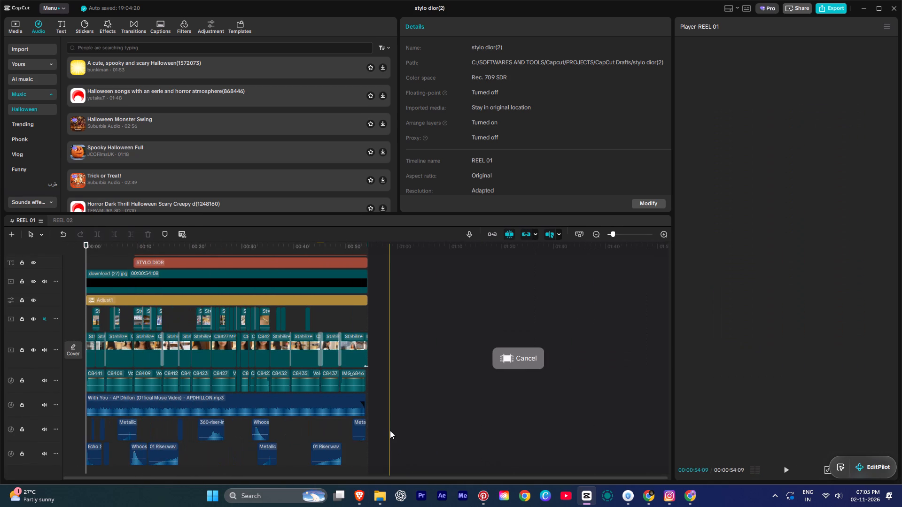
drag(390, 430, 0, 506)
key(ctrl+c)
key(ctrl+c)
key(ctrl+c)
key(ctrl+c)
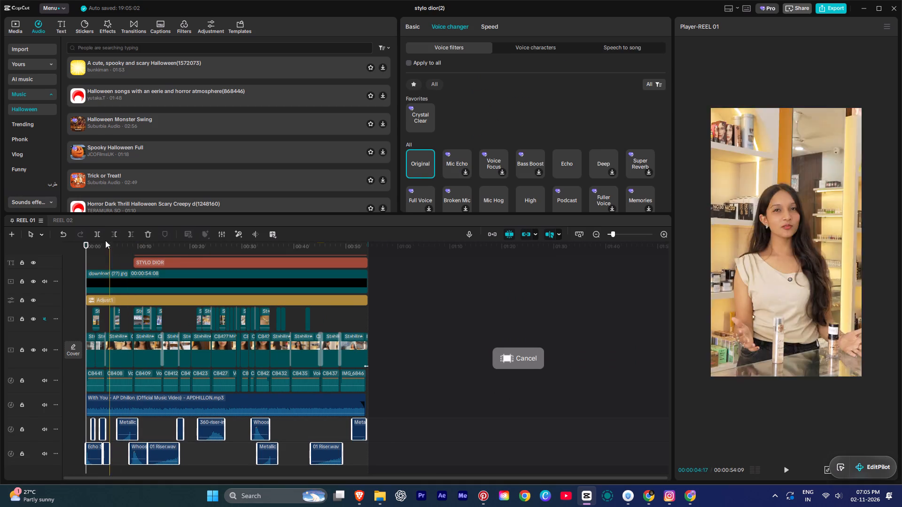
key(ctrl+c)
ctrl+click(67, 221)
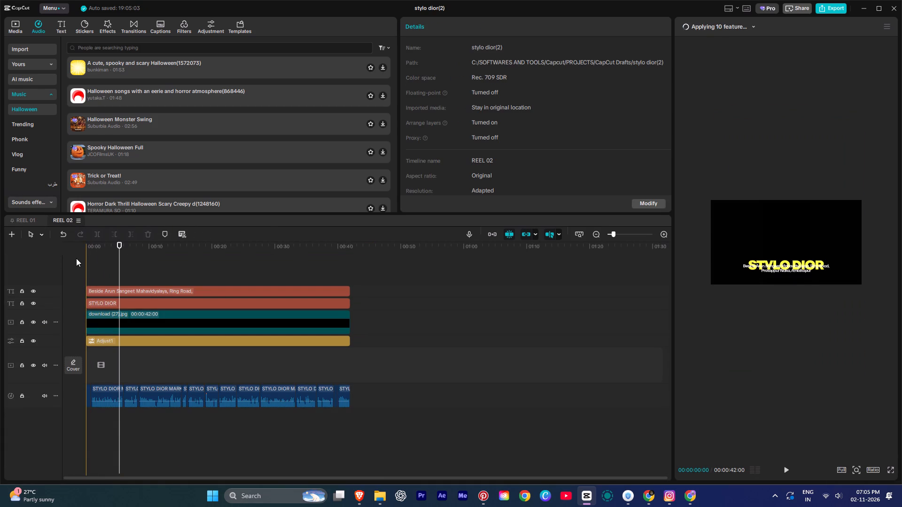
key(ctrl+v)
Play REEL 02 from the start to check the sound effects' timing against the voiceover.
ctrl+scroll(78, 261, up, 8)
ctrl+scroll(79, 267, down, 2)
ctrl+scroll(79, 267, up, 1)
key(space)
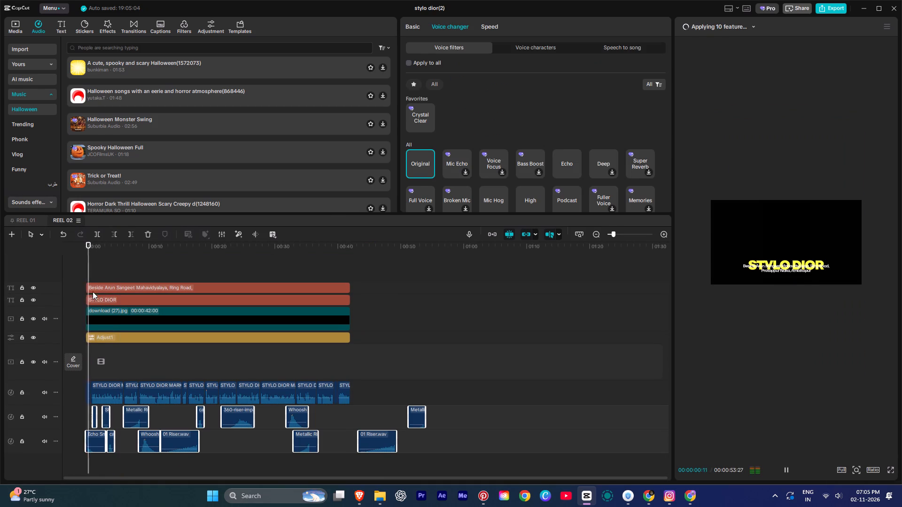
ctrl+scroll(94, 294, up, 4)
ctrl+scroll(94, 294, down, 1)
ctrl+scroll(98, 300, up, 10)
scroll(101, 301, up, 5)
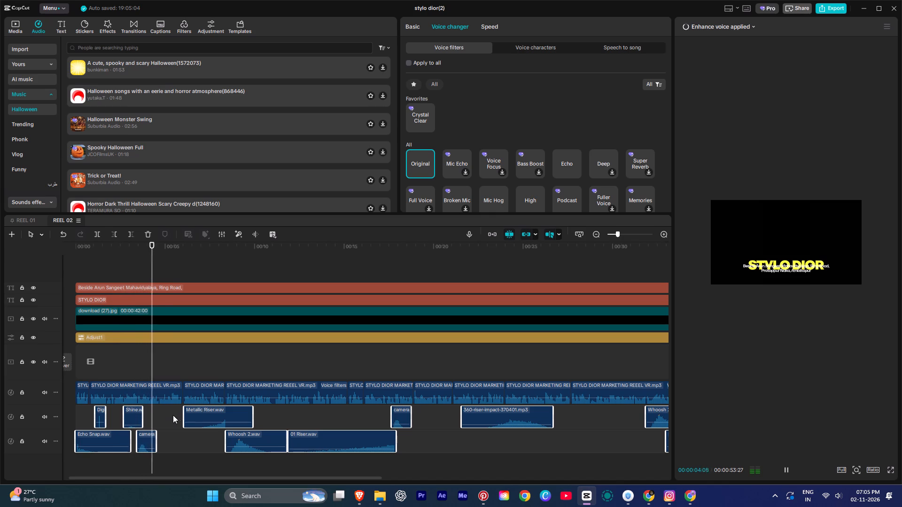
ctrl+scroll(176, 415, down, 2)
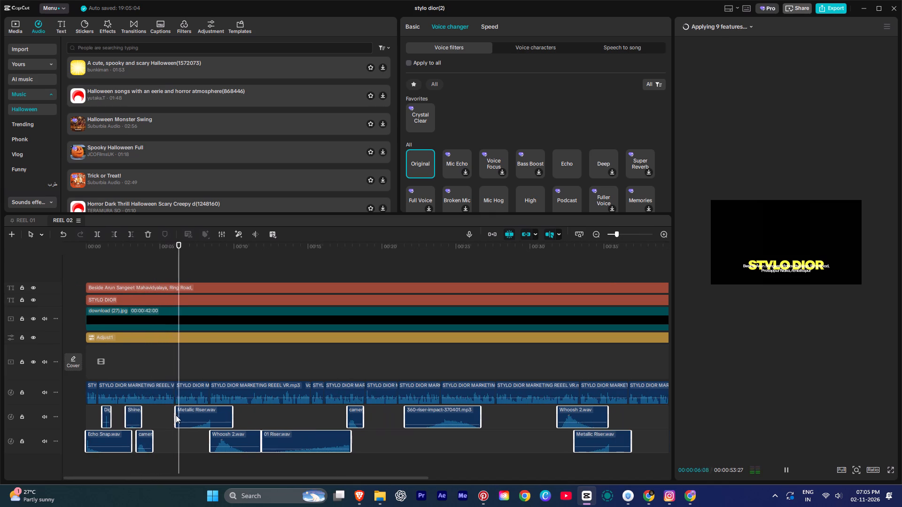
key(space)
Move the first Metallic Riser.wav clip in REEL 02 earlier and trim its start so that it begins at about 00:04.
drag(212, 410, 167, 412)
click(169, 438)
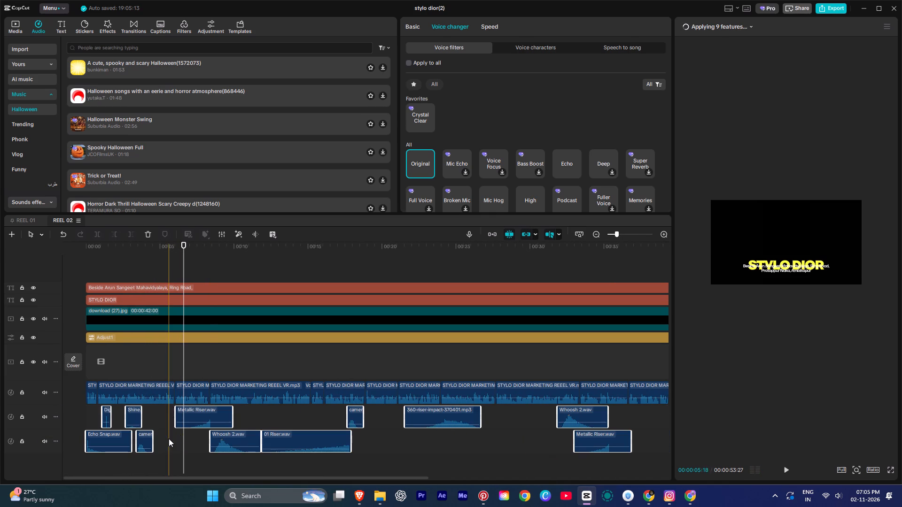
drag(213, 417, 179, 415)
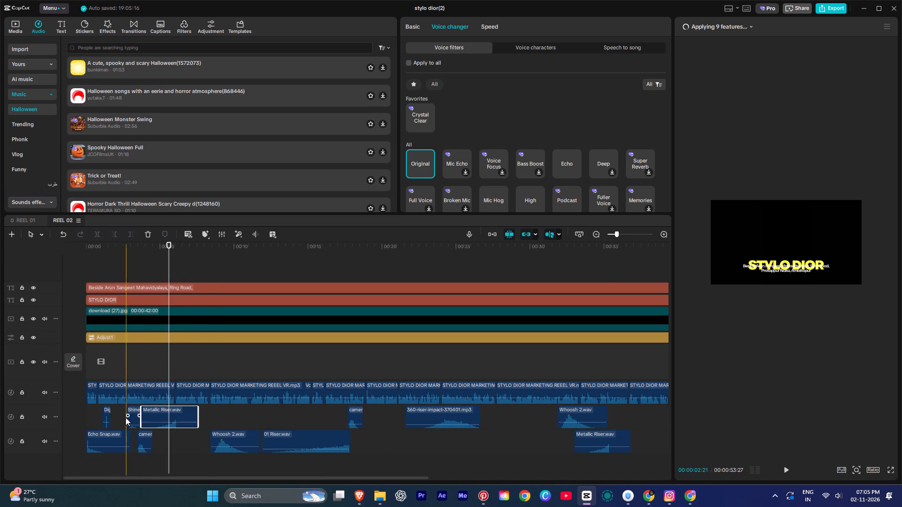
key(q)
click(180, 412)
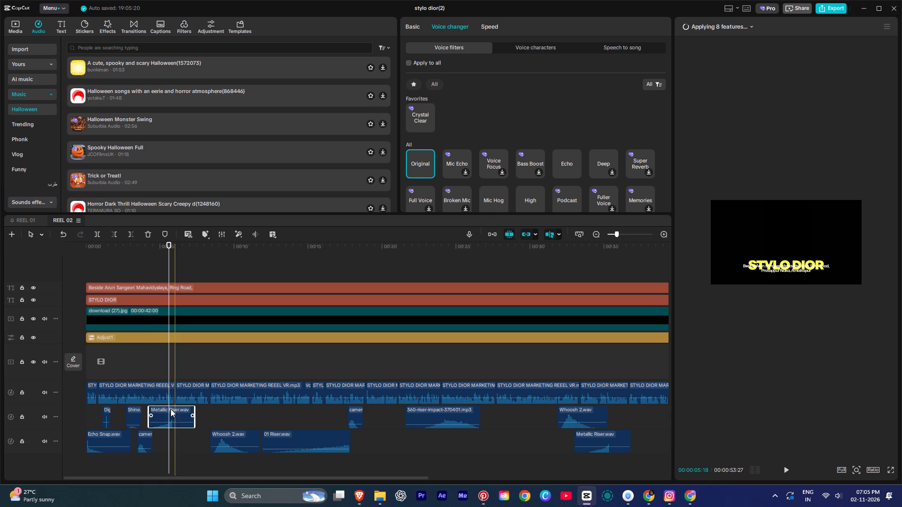
Move the first Whoosh 2.wav clip slightly earlier, starting at about 00:07.5.
key(space)
ctrl+scroll(162, 406, up, 3)
ctrl+scroll(216, 406, up, 4)
key(space)
click(225, 416)
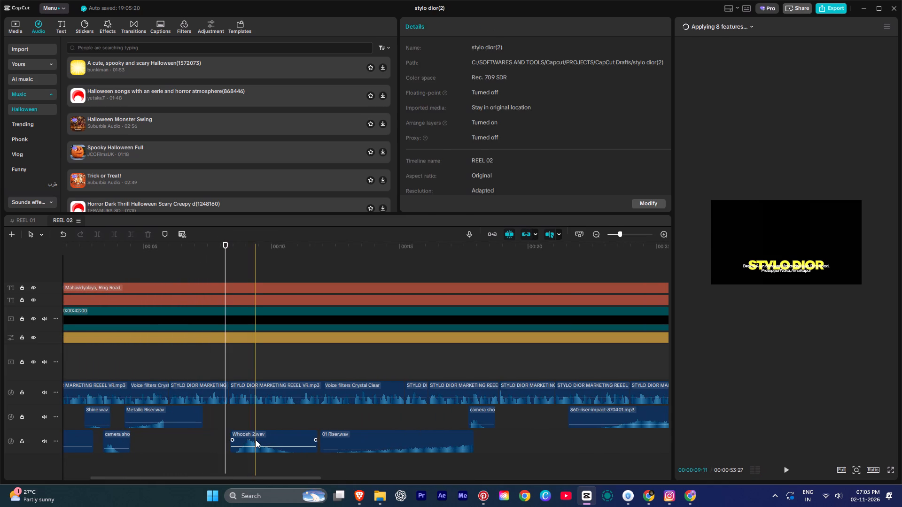
drag(256, 440, 237, 441)
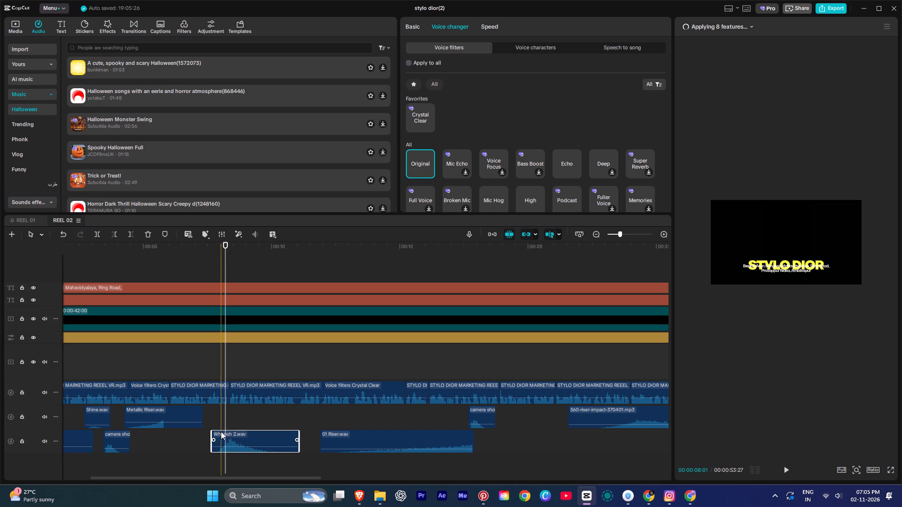
Shift the first 01 Riser.wav and the camera sound clip near its end together about one second later, with the riser starting near 00:13.
key(space)
scroll(288, 415, down, 6)
ctrl+scroll(382, 414, down, 6)
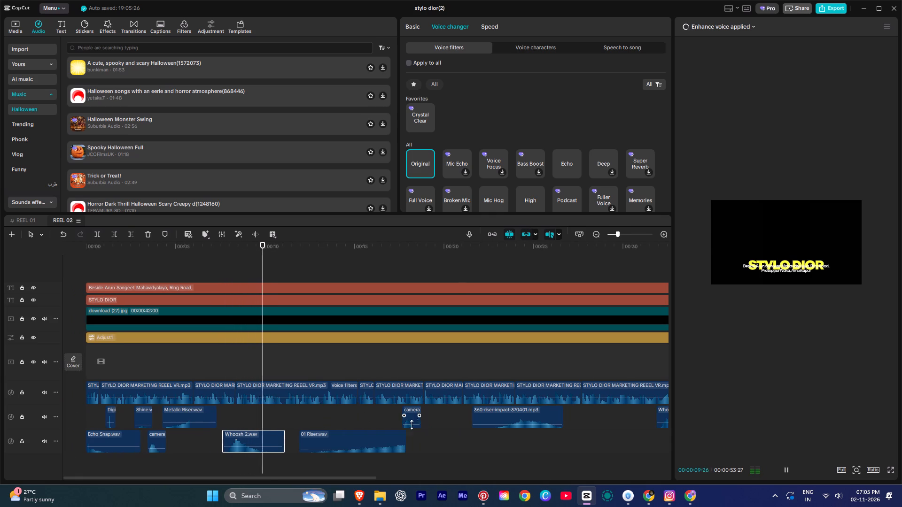
key(space)
drag(437, 452, 397, 430)
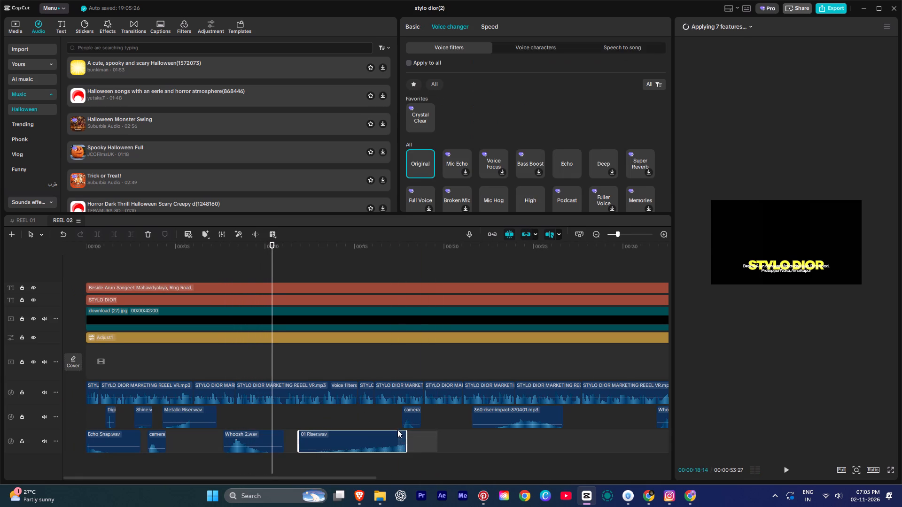
drag(397, 430, 397, 422)
drag(411, 416, 429, 419)
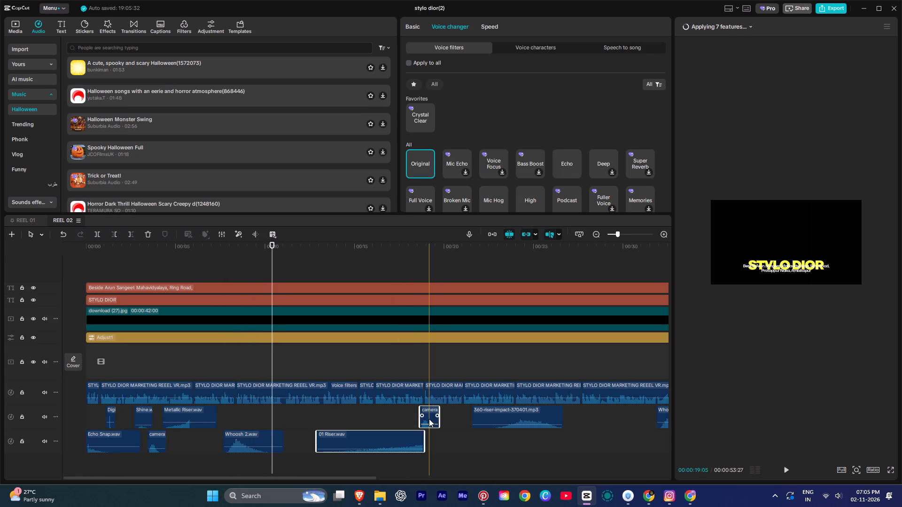
Move the 360-riser-impact clip later on its track, starting at about 00:24.5.
key(space)
ctrl+scroll(420, 411, down, 3)
ctrl+scroll(420, 411, up, 1)
ctrl+scroll(420, 411, down, 2)
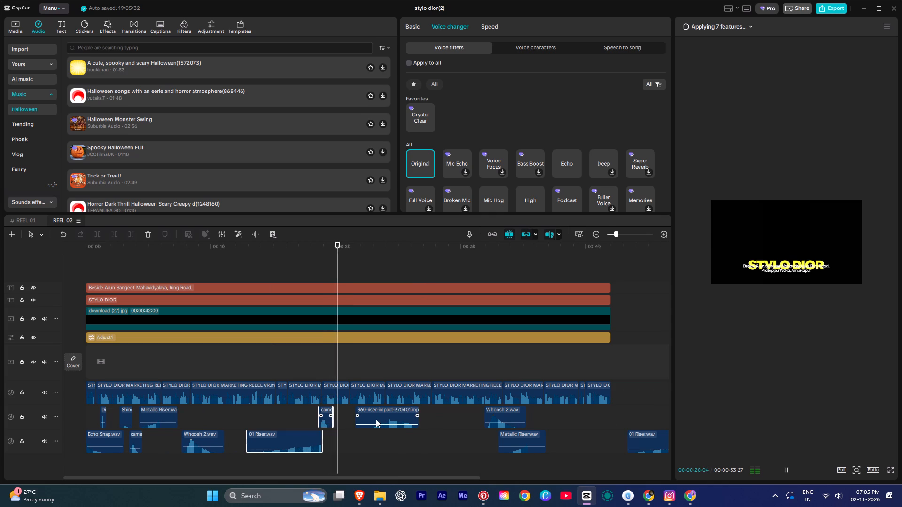
drag(385, 414, 415, 418)
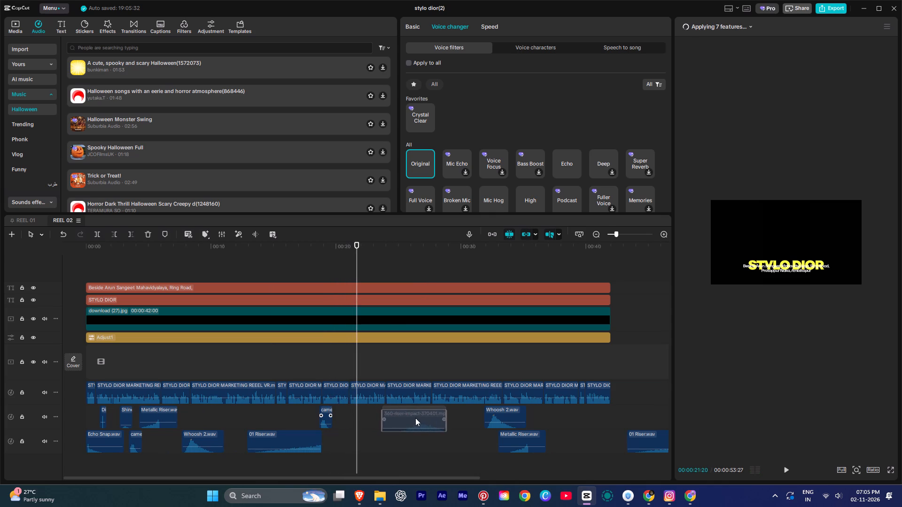
drag(415, 418, 425, 415)
Move the second Whoosh 2.wav clip down to the lowest audio track, starting at about 00:28.
key(space)
ctrl+scroll(440, 412, up, 2)
ctrl+scroll(440, 412, down, 2)
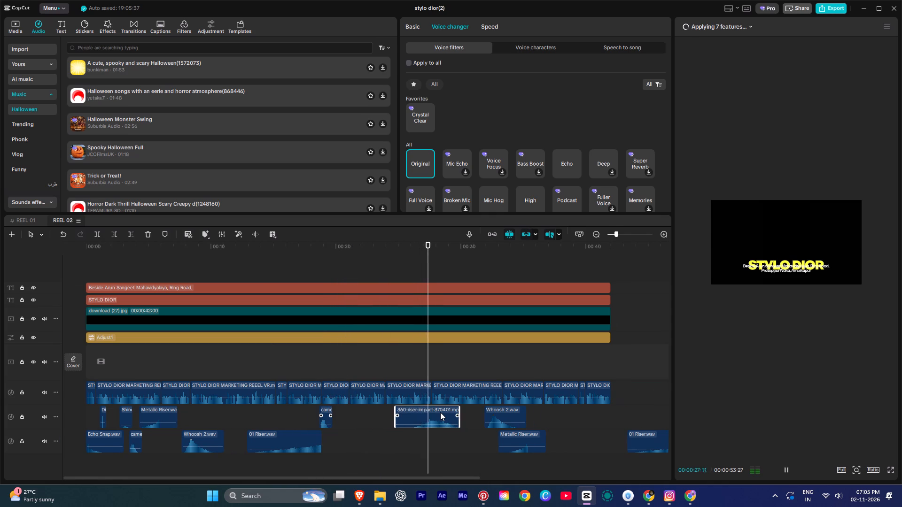
ctrl+scroll(440, 412, up, 4)
ctrl+scroll(440, 412, down, 6)
key(space)
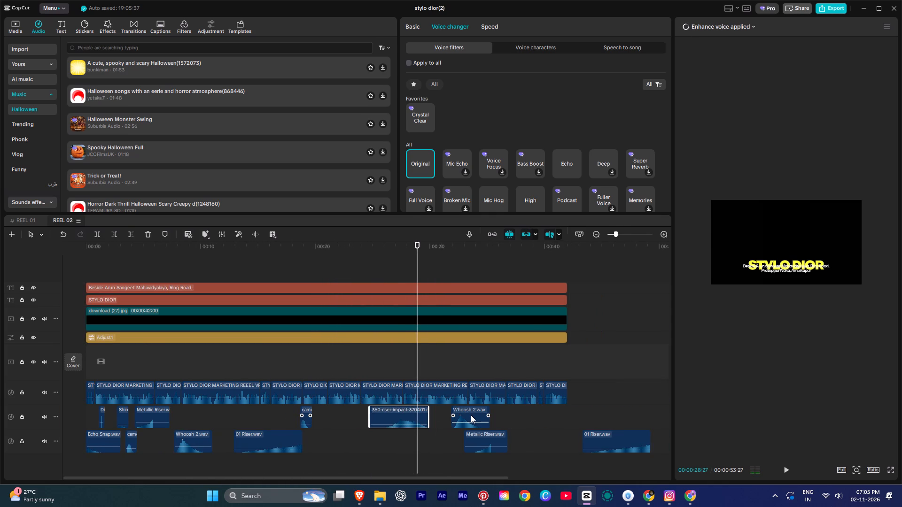
drag(471, 415, 427, 443)
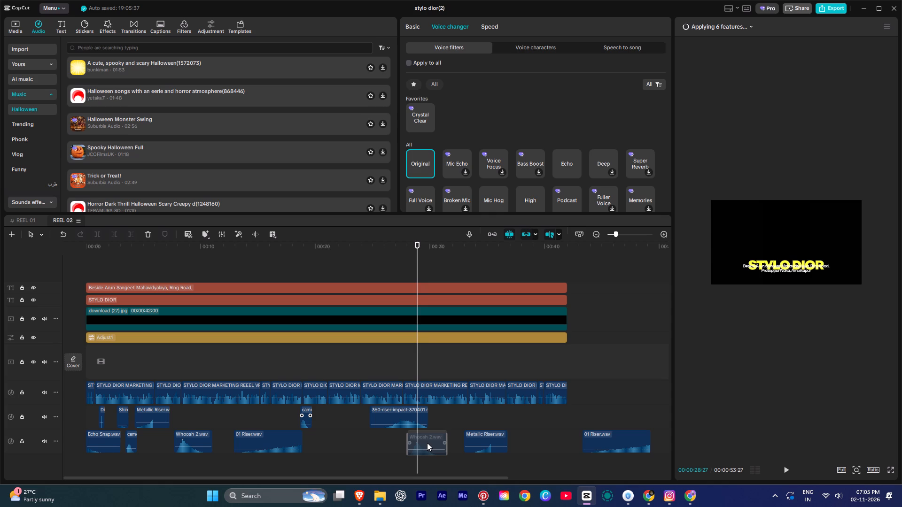
drag(427, 443, 428, 443)
Move the second Metallic Riser.wav clip up to the upper sound-effects track, starting at about 00:31.
key(space)
ctrl+scroll(414, 430, down, 5)
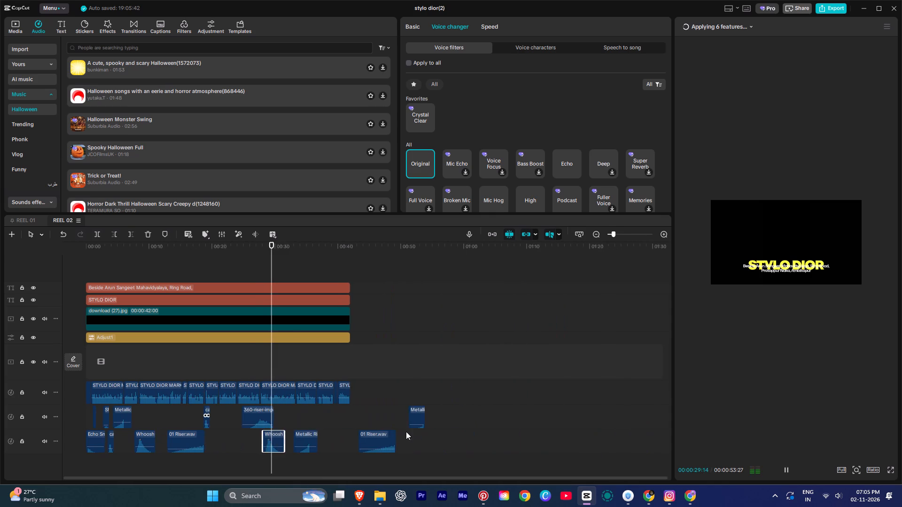
ctrl+scroll(320, 434, up, 4)
key(space)
drag(360, 435, 342, 416)
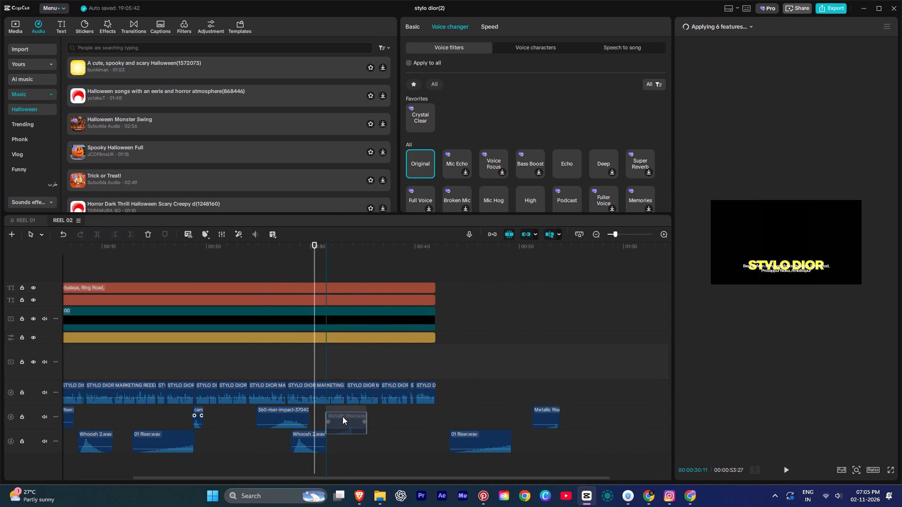
drag(342, 416, 341, 415)
Move the last 01 Riser.wav clip earlier on the lowest audio track, starting at about 00:34.
key(space)
ctrl+scroll(340, 407, up, 3)
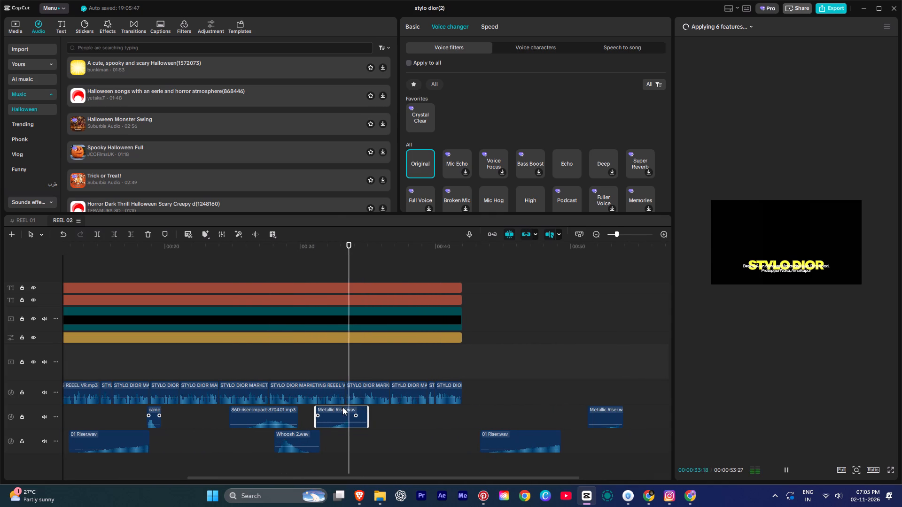
key(space)
drag(531, 436, 422, 442)
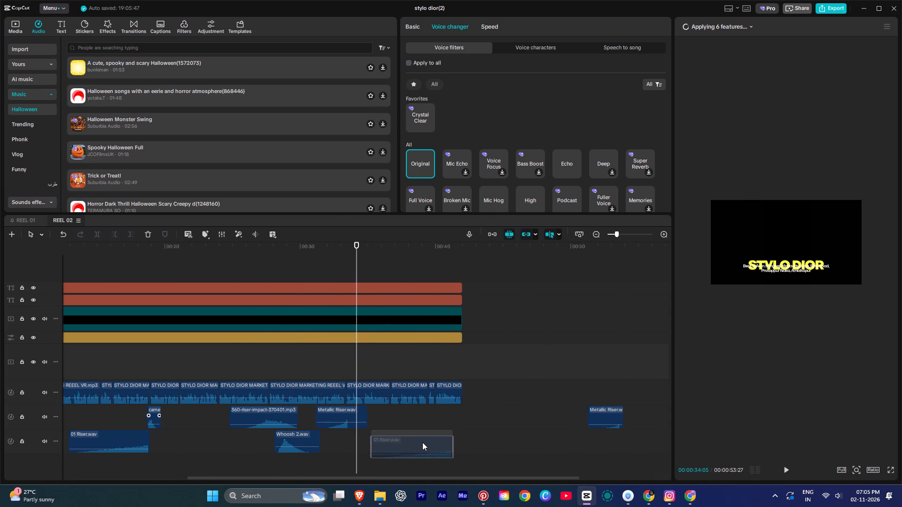
drag(422, 442, 411, 443)
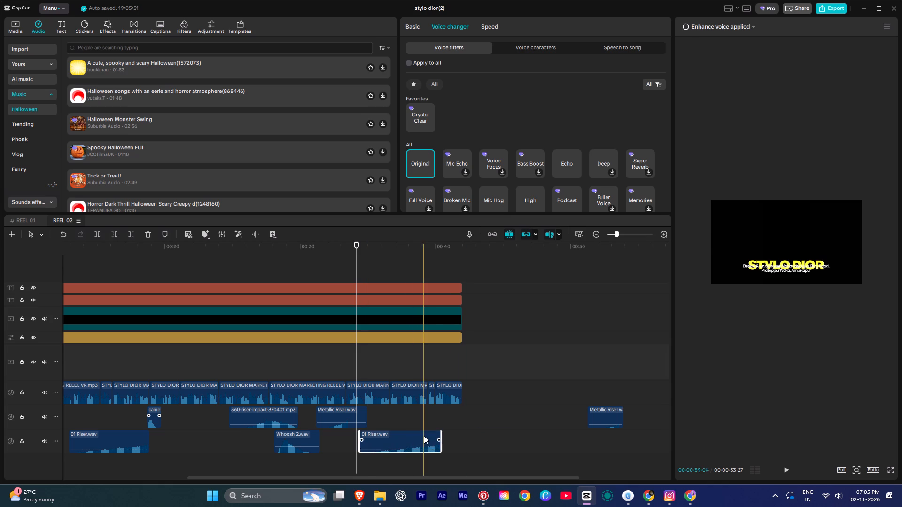
Move the last Metallic Riser.wav clip earlier so that it ends with the voiceover at about 00:42.
key(space)
ctrl+scroll(442, 423, down, 3)
key(space)
drag(570, 413, 560, 414)
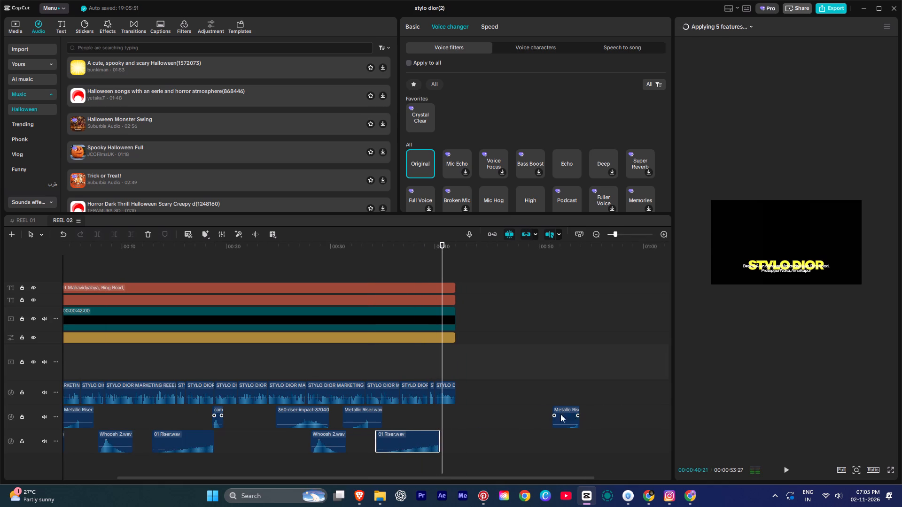
drag(560, 414, 447, 415)
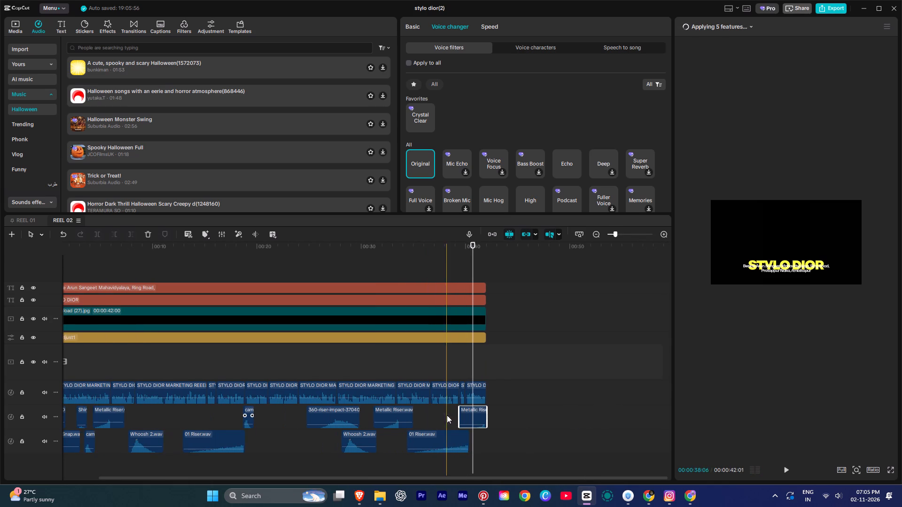
Play the end of REEL 02 to check the closing sound effects, and return the playhead to the start.
key(space)
ctrl+scroll(478, 404, up, 3)
key(space)
key(space)
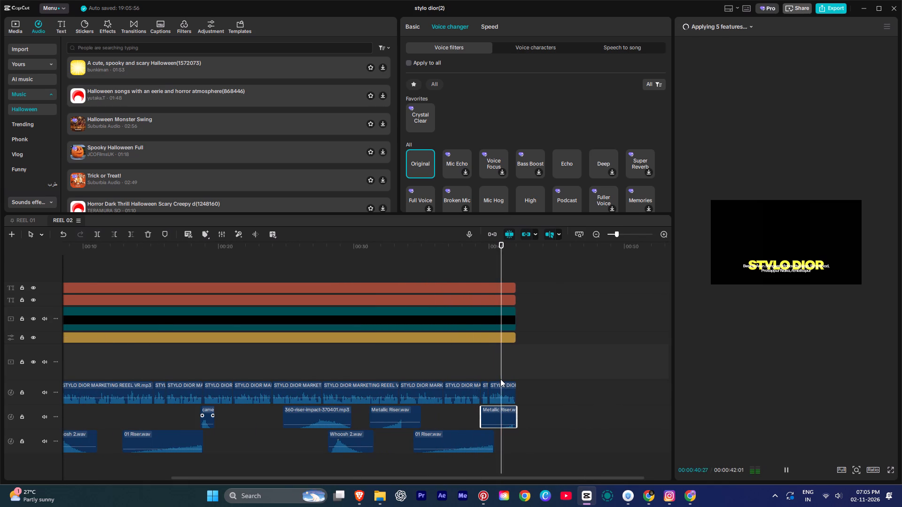
ctrl+scroll(500, 379, up, 5)
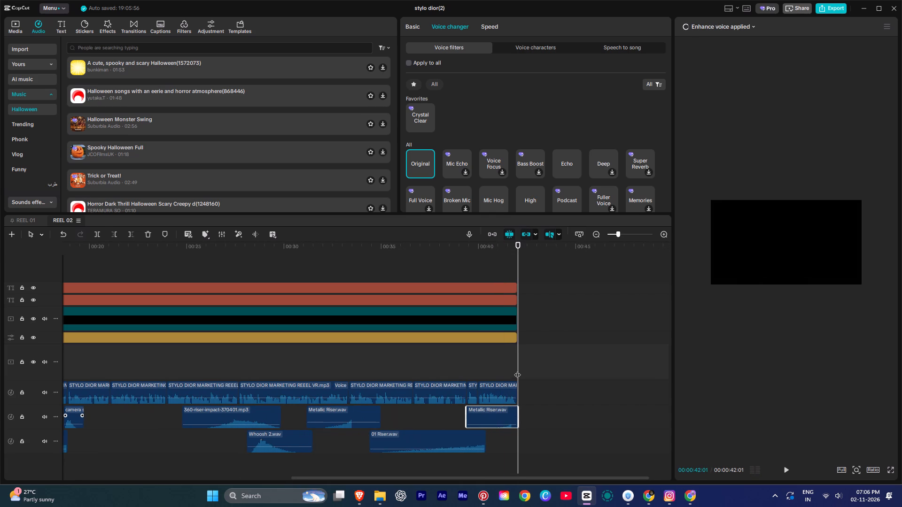
drag(517, 370, 0, 368)
ctrl+scroll(230, 366, down, 2)
ctrl+scroll(230, 366, up, 1)
ctrl+scroll(230, 366, down, 2)
ctrl+scroll(230, 366, up, 1)
ctrl+scroll(230, 366, down, 1)
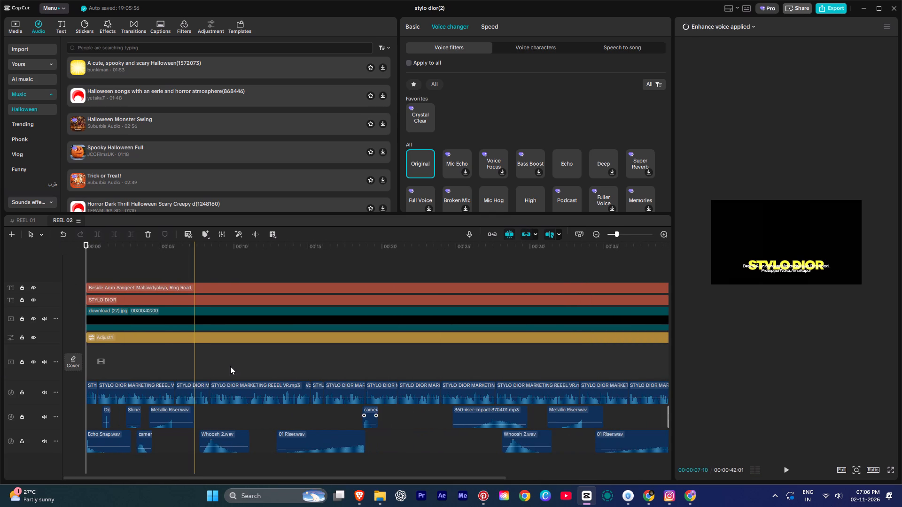
ctrl+scroll(189, 386, down, 4)
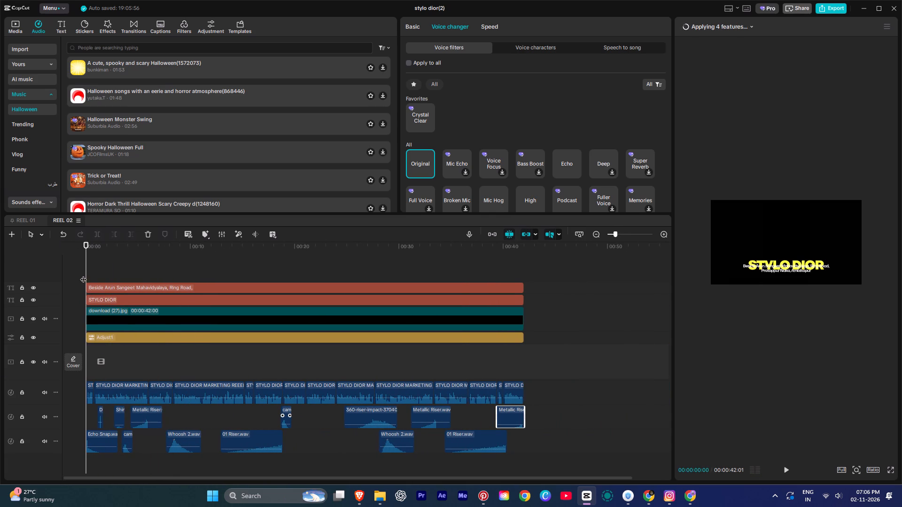
drag(85, 271, 22, 269)
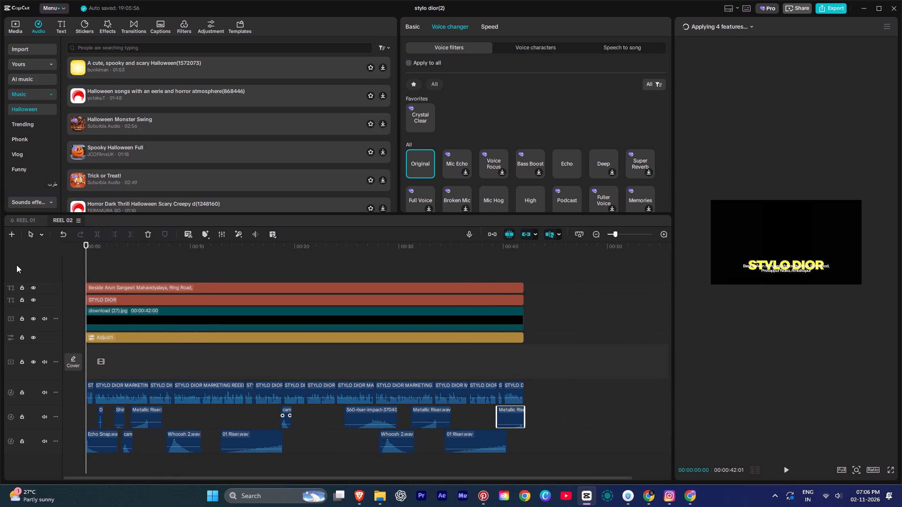
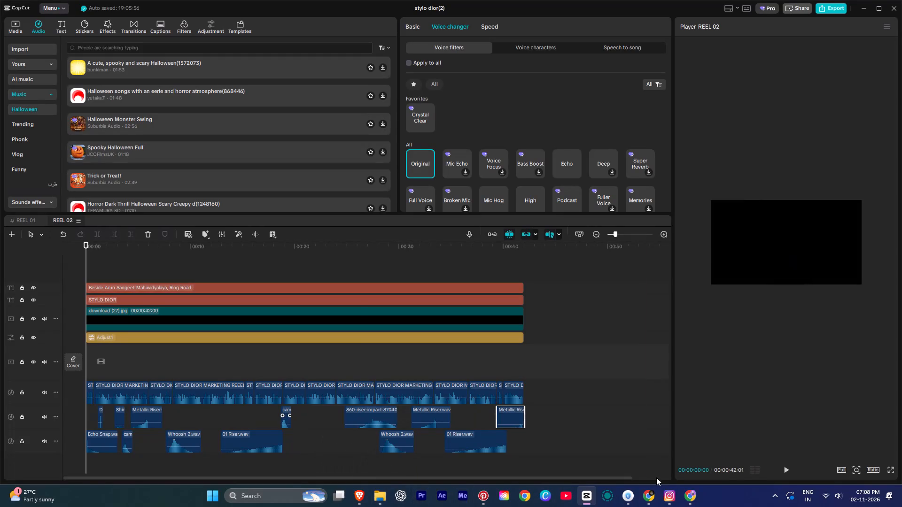
Play the opening second of REEL 02 to check the audio, and return the playhead to the start.
ctrl+scroll(336, 397, up, 4)
ctrl+scroll(336, 397, down, 8)
alt+scroll(336, 397, up, 2)
alt+scroll(336, 397, down, 1)
alt+scroll(335, 399, up, 5)
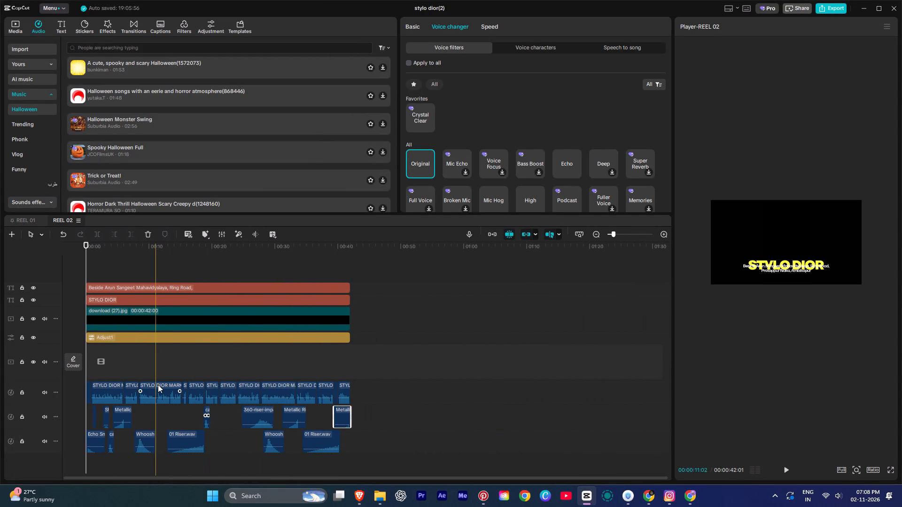
key(space)
ctrl+scroll(145, 376, up, 7)
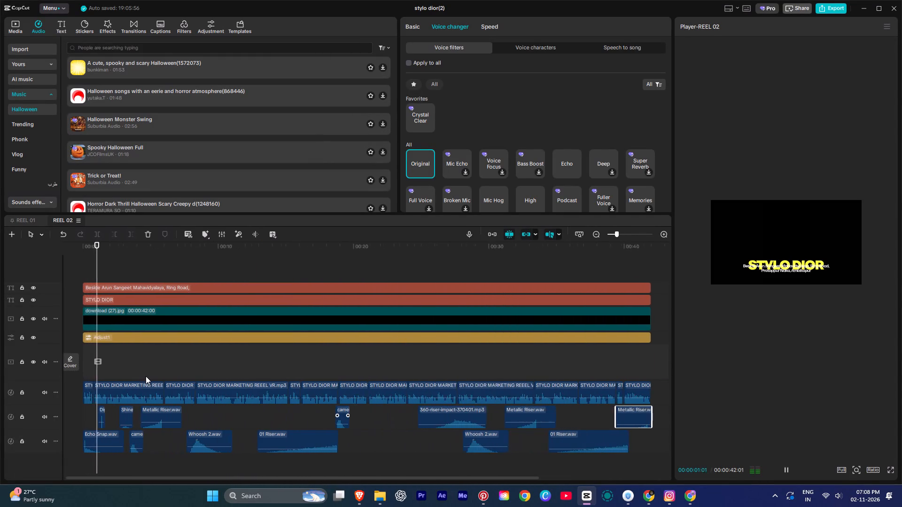
ctrl+scroll(146, 376, up, 1)
scroll(146, 376, up, 3)
key(space)
drag(112, 371, 45, 363)
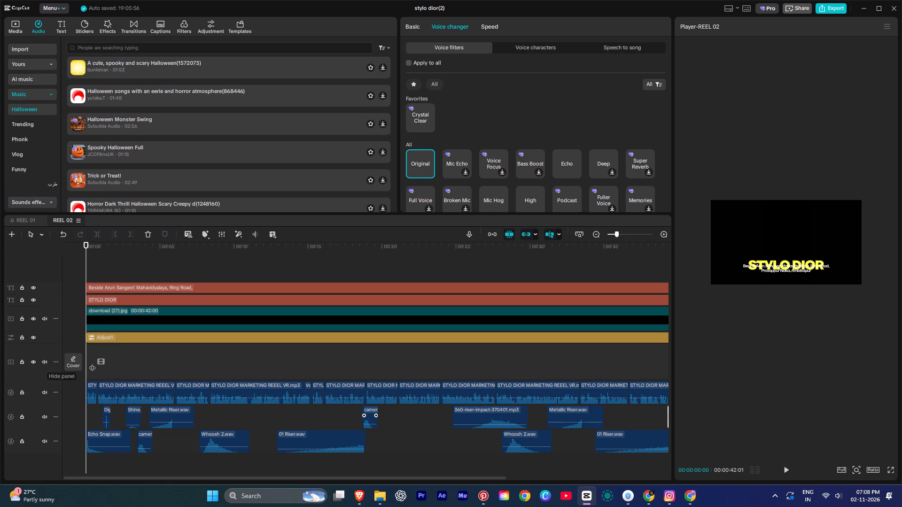
ctrl+scroll(119, 362, down, 7)
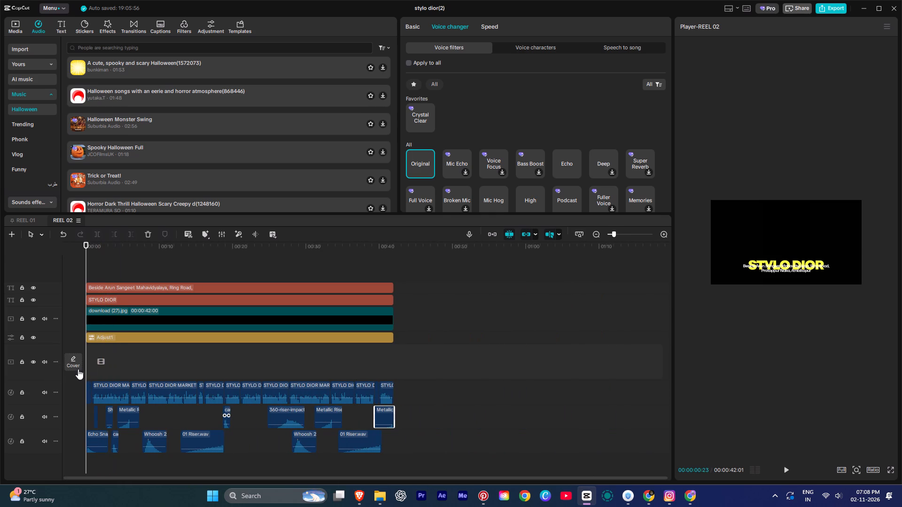
drag(84, 366, 49, 366)
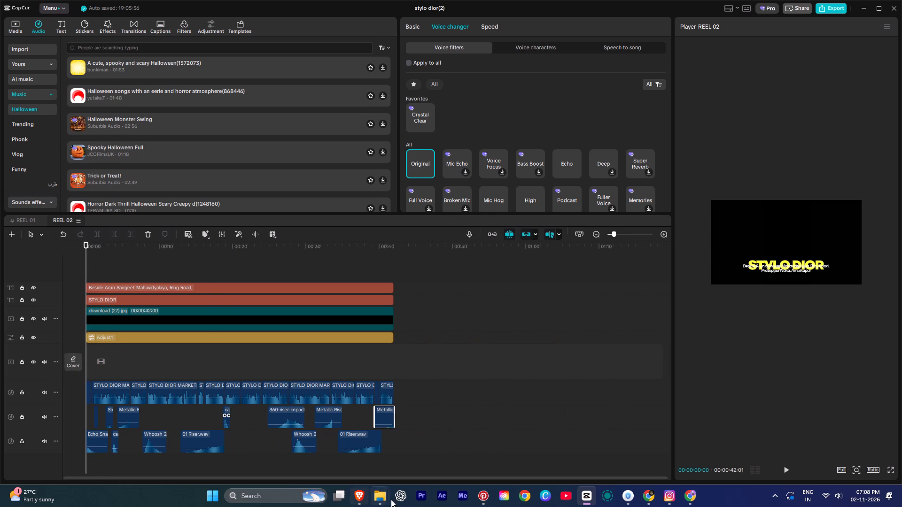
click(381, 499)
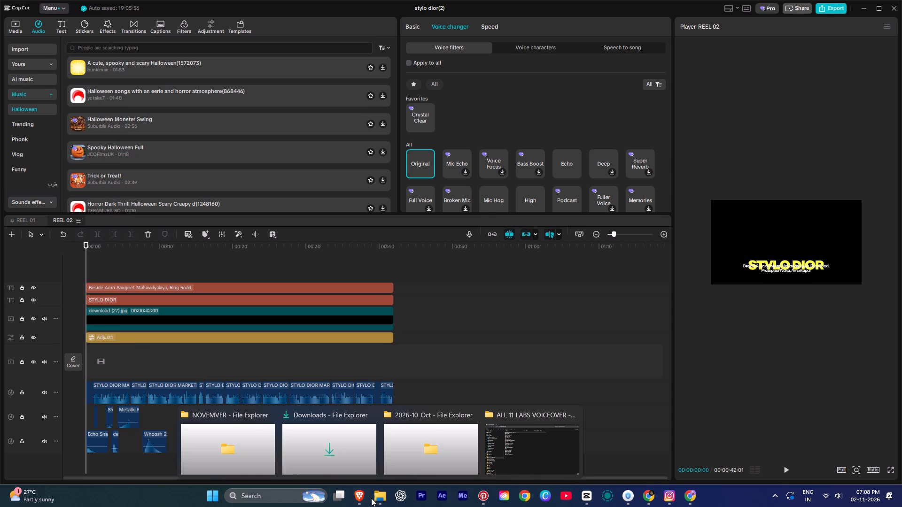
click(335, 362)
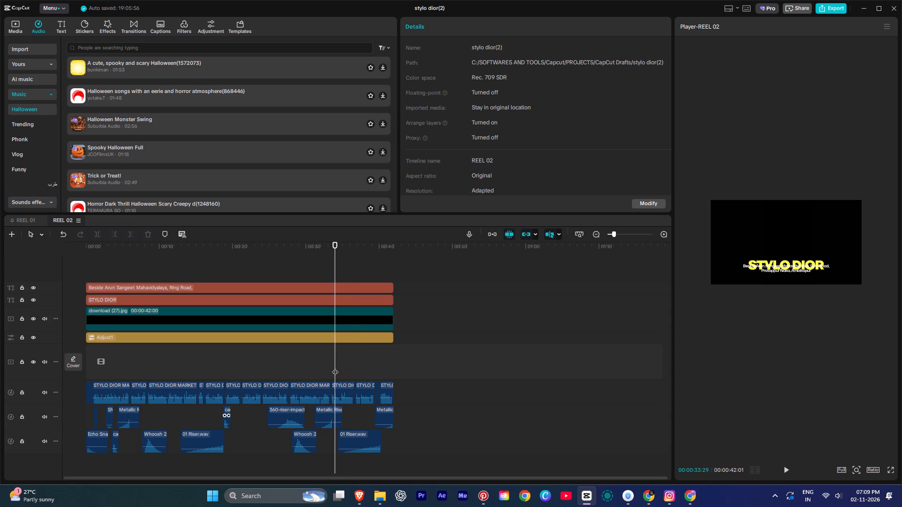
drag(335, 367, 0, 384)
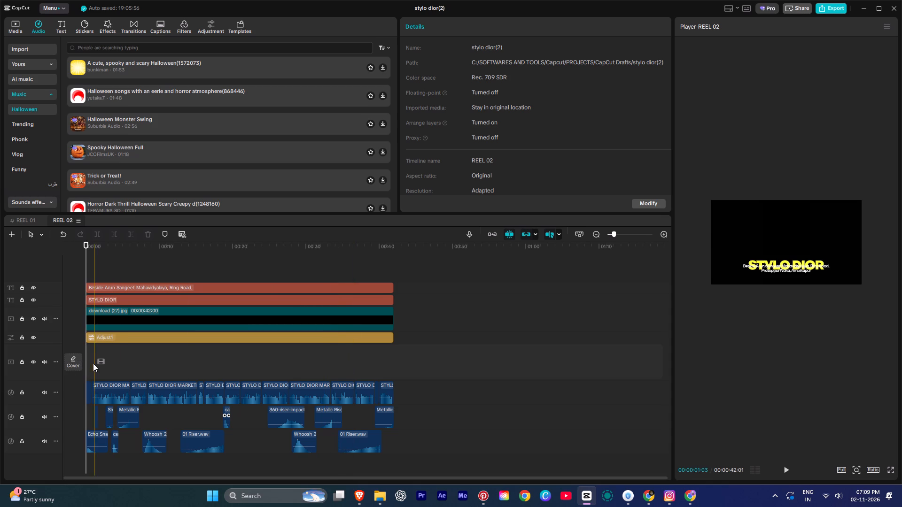
Add the Halloween track "Horror Dark Thrill Halloween Scary Creepy" at 00:00 on its own audio track between the two sound-effects tracks.
scroll(93, 362, down, 2)
scroll(93, 362, up, 1)
scroll(93, 362, down, 1)
scroll(93, 362, up, 1)
scroll(93, 362, down, 3)
scroll(93, 161, down, 2)
click(109, 126)
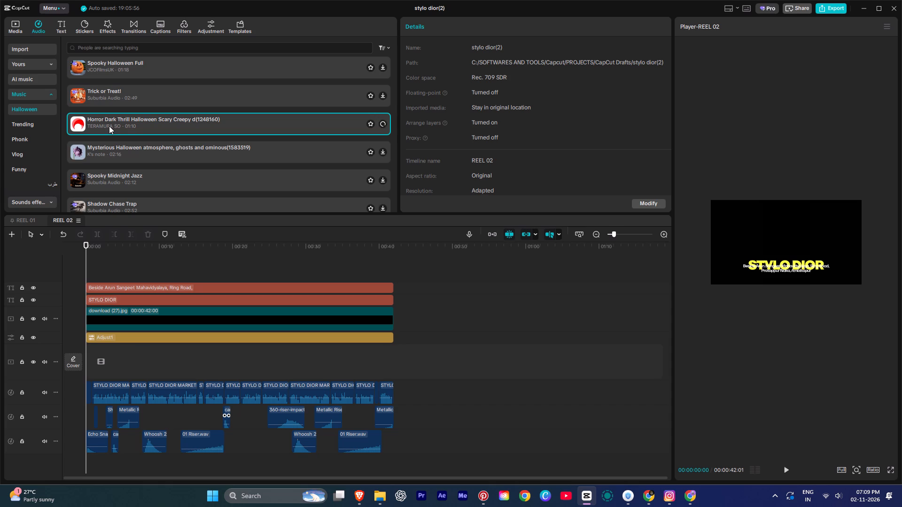
drag(115, 121, 86, 396)
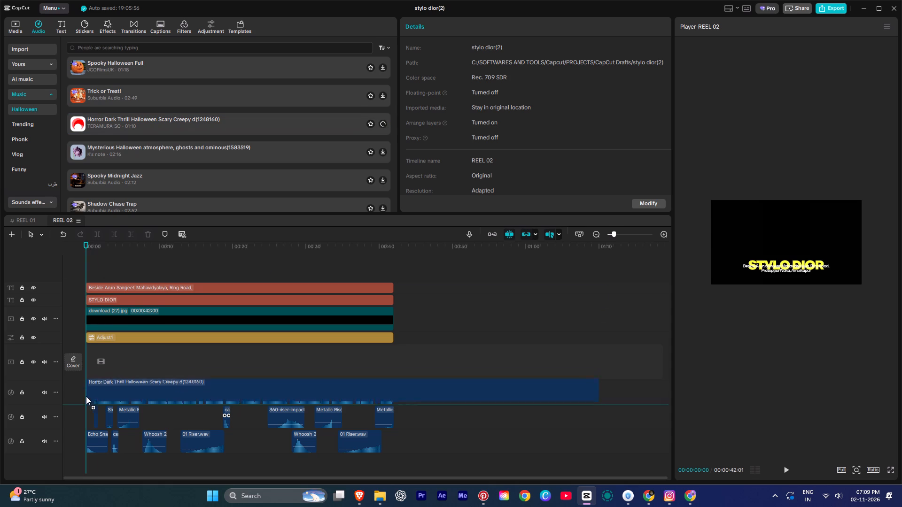
drag(86, 396, 66, 414)
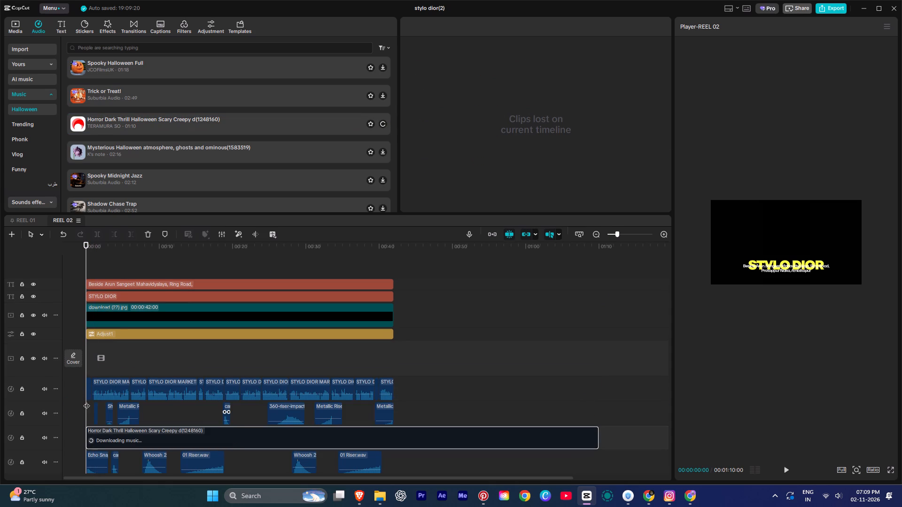
Trim about the first second off the Horror Dark Thrill music clip and move it back to the start of the timeline.
ctrl+scroll(94, 403, up, 6)
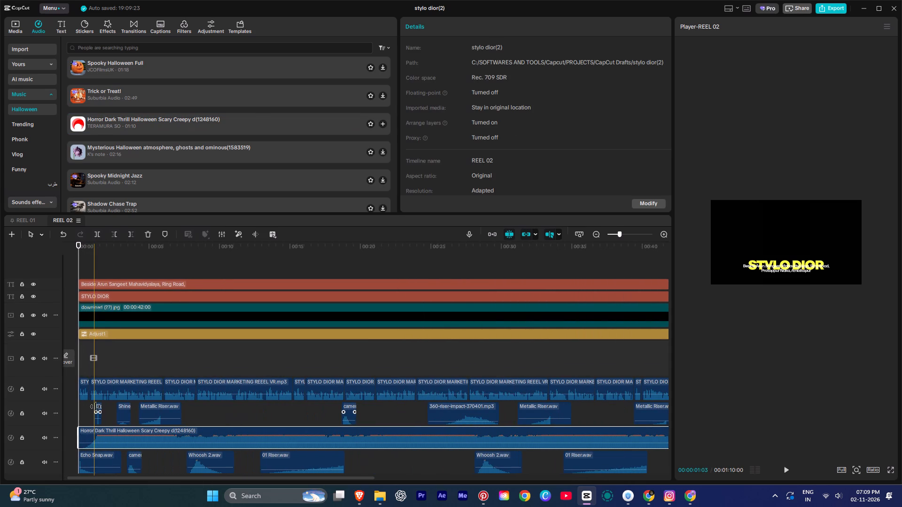
key(q)
drag(122, 441, 108, 441)
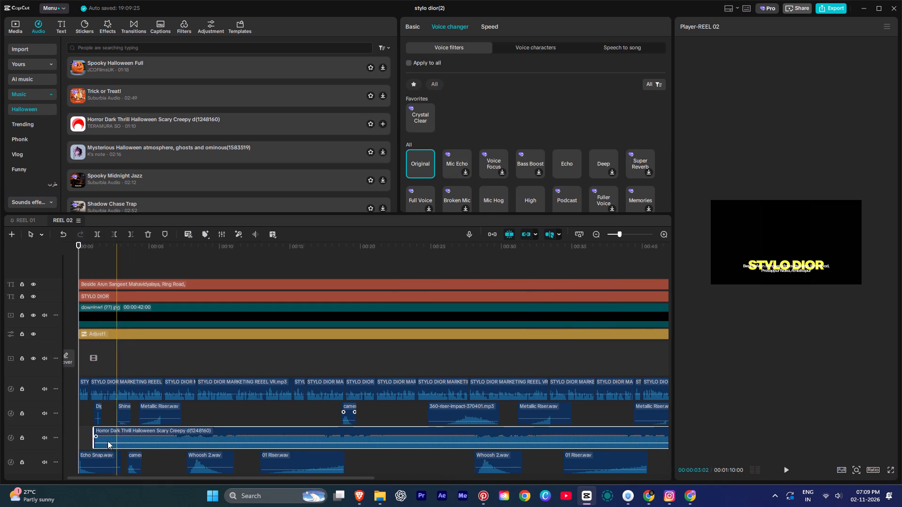
drag(108, 441, 68, 441)
Listen to the opening with the music, and trim the end of the Horror Dark Thrill clip to 00:42, level with the voiceover's end.
key(space)
ctrl+scroll(82, 408, down, 4)
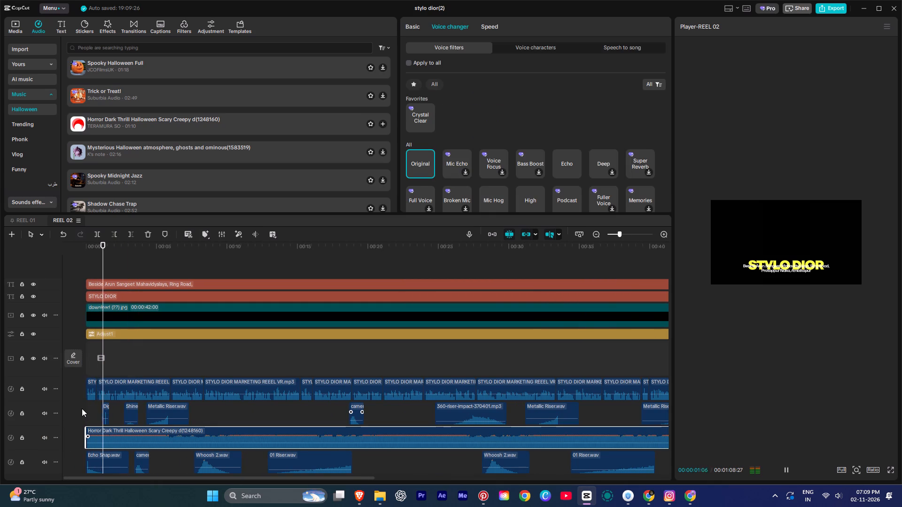
ctrl+scroll(82, 408, down, 4)
ctrl+scroll(168, 411, down, 5)
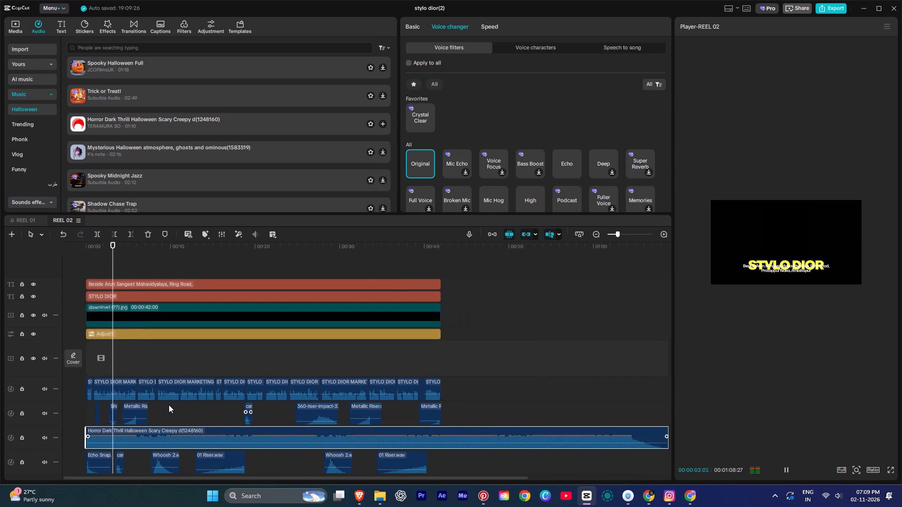
key(space)
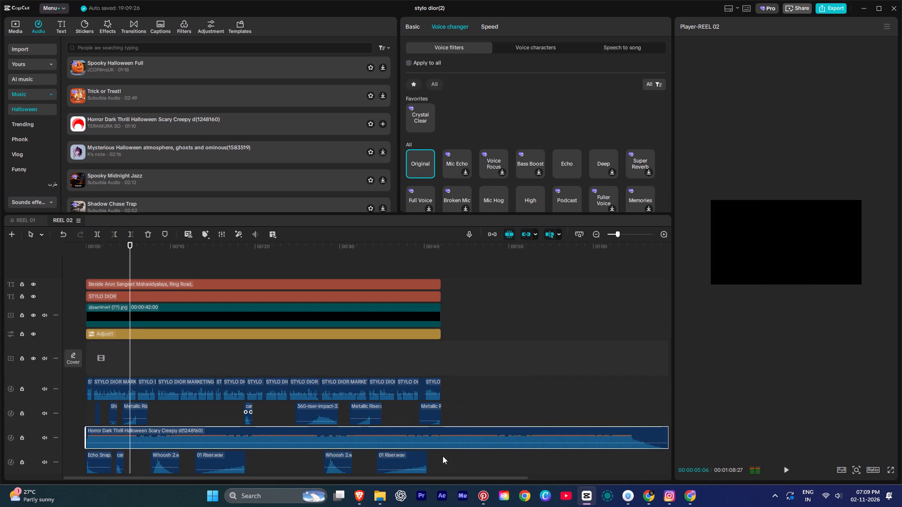
key(w)
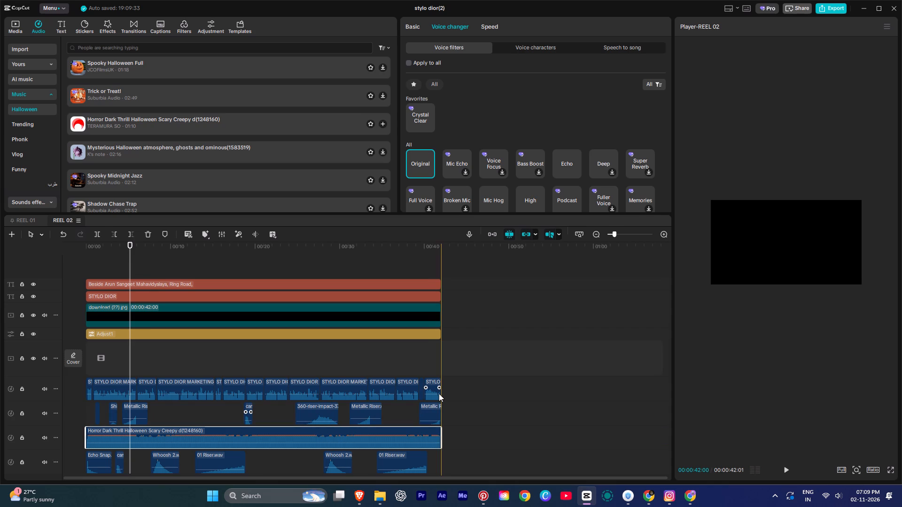
Set REEL 02's aspect ratio to 9:16 and return the playhead to the start.
ctrl+scroll(437, 393, down, 3)
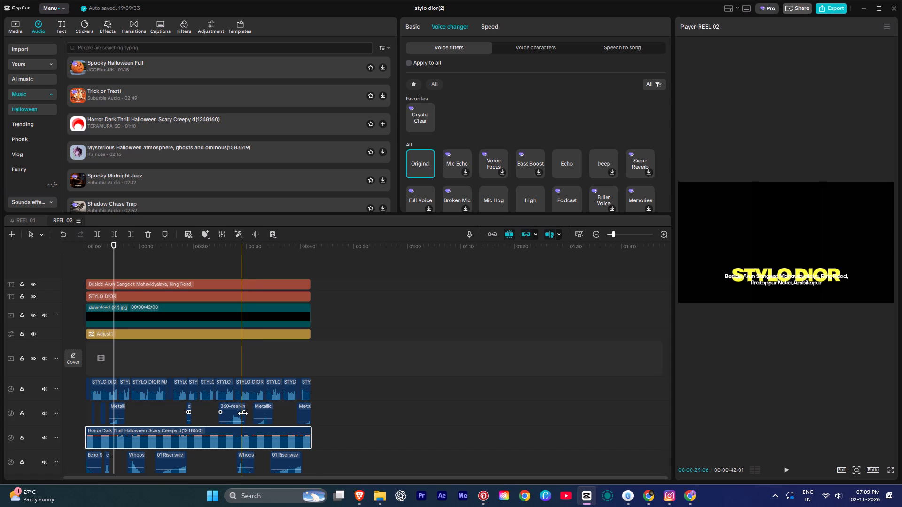
click(873, 469)
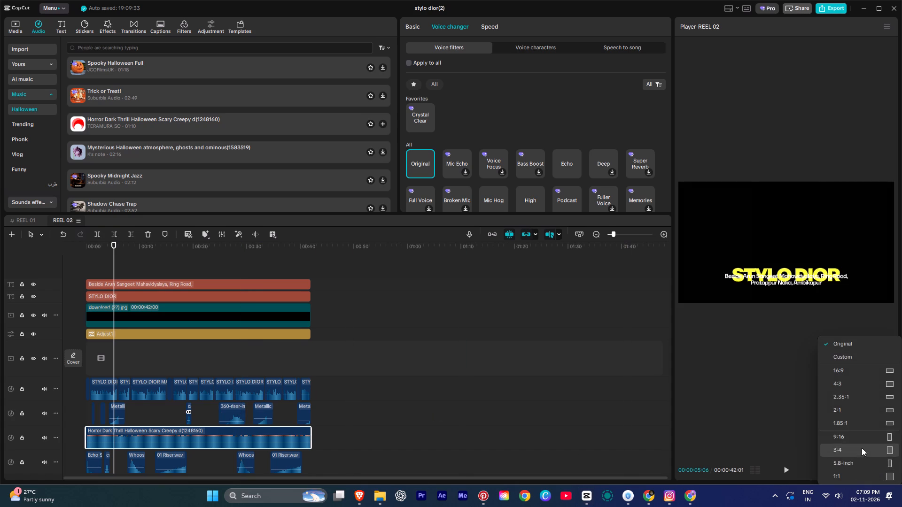
click(859, 438)
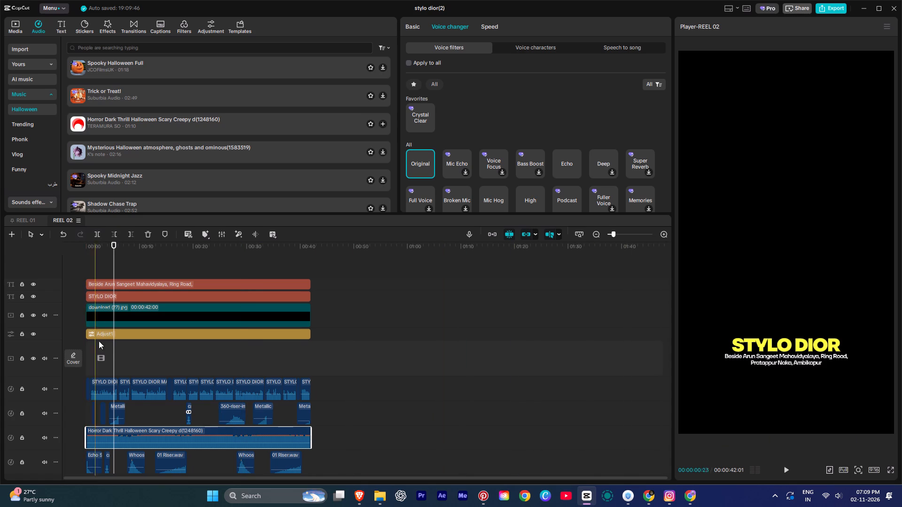
drag(116, 346, 27, 354)
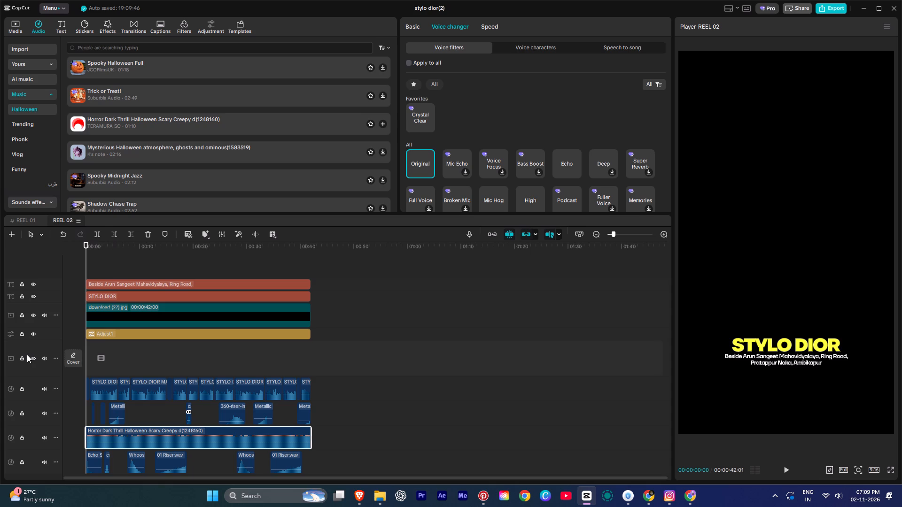
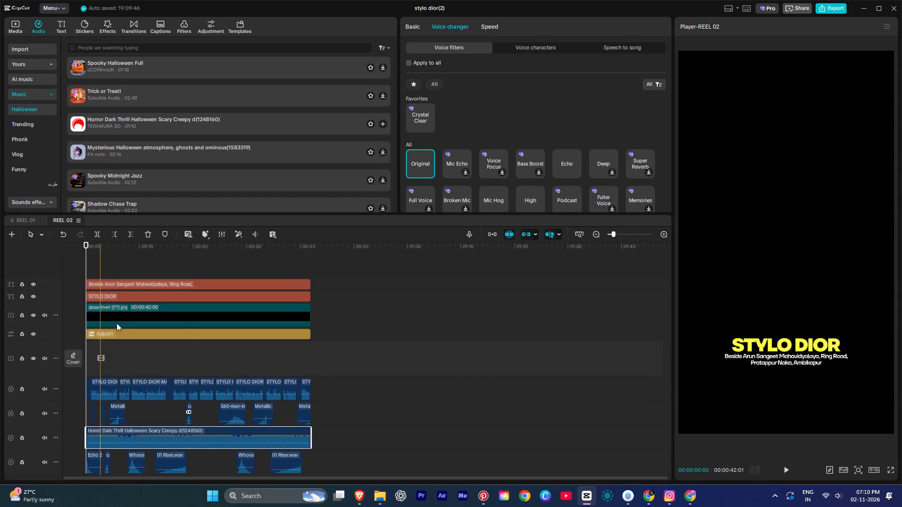
Listen to the opening seconds of REEL 02 to judge the voiceover level against the music and sound effects.
ctrl+scroll(216, 373, up, 2)
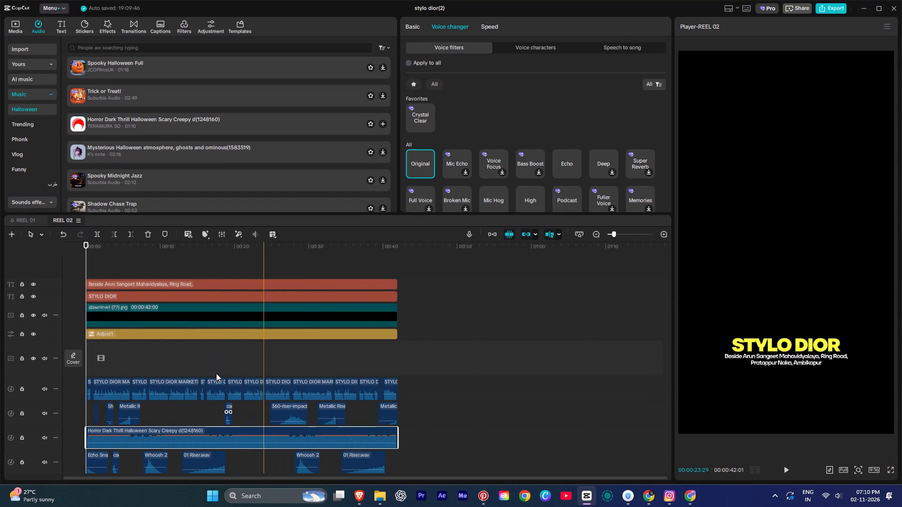
ctrl+scroll(191, 386, up, 1)
ctrl+scroll(191, 386, down, 1)
ctrl+scroll(191, 386, up, 4)
scroll(119, 406, up, 3)
alt+scroll(119, 406, up, 3)
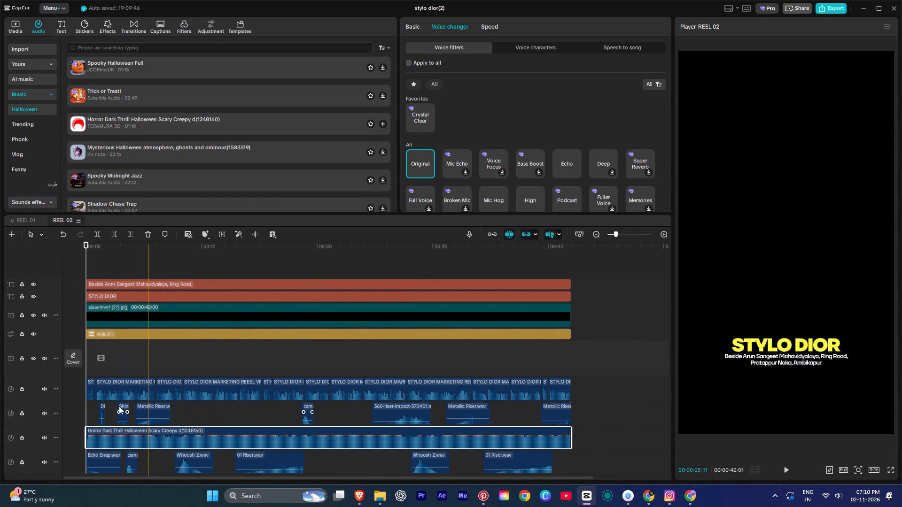
alt+scroll(119, 406, up, 4)
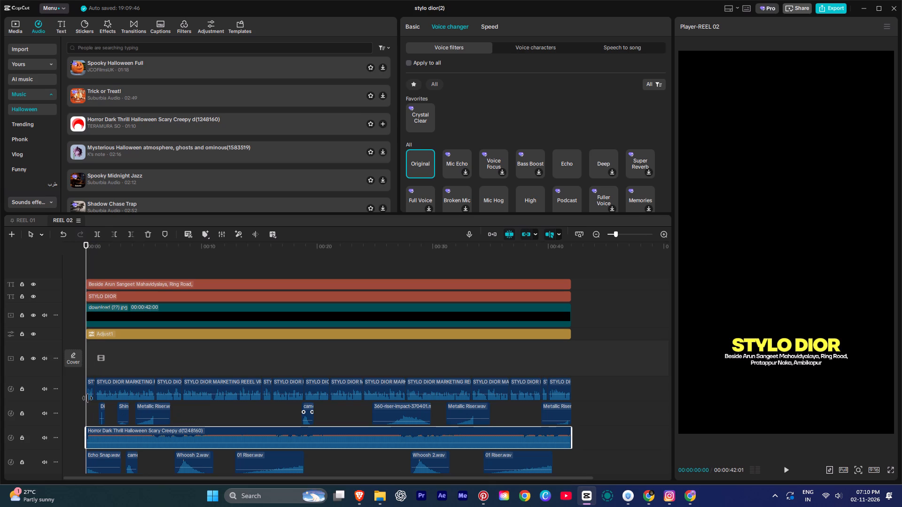
key(space)
ctrl+scroll(86, 397, up, 5)
scroll(88, 397, up, 4)
alt+scroll(88, 397, down, 1)
alt+scroll(88, 397, up, 1)
alt+scroll(88, 397, down, 1)
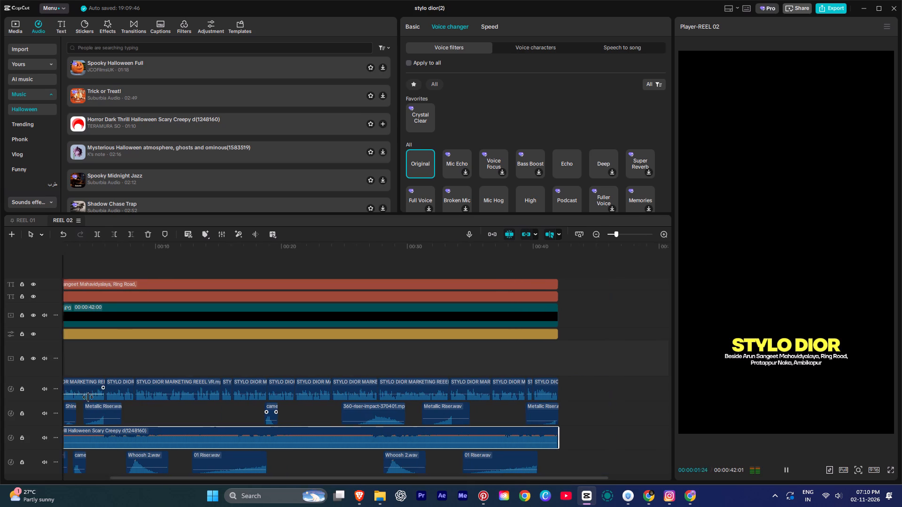
alt+scroll(88, 397, up, 4)
key(space)
drag(122, 366, 0, 364)
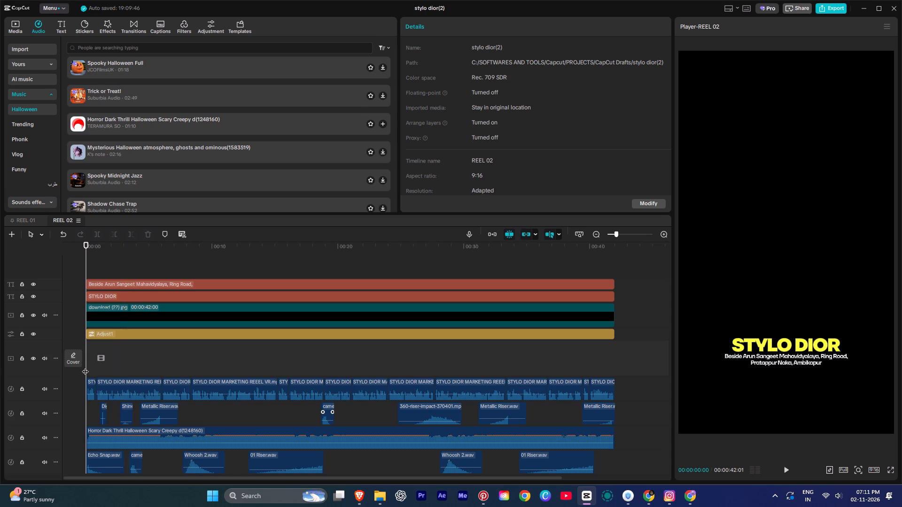
key(space)
ctrl+scroll(125, 377, up, 4)
ctrl+scroll(128, 383, down, 1)
ctrl+scroll(128, 383, up, 4)
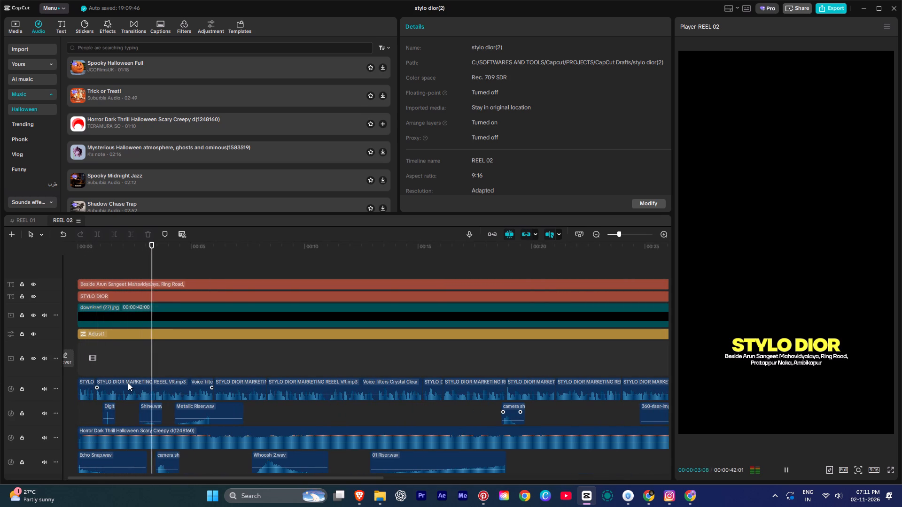
ctrl+scroll(213, 408, down, 13)
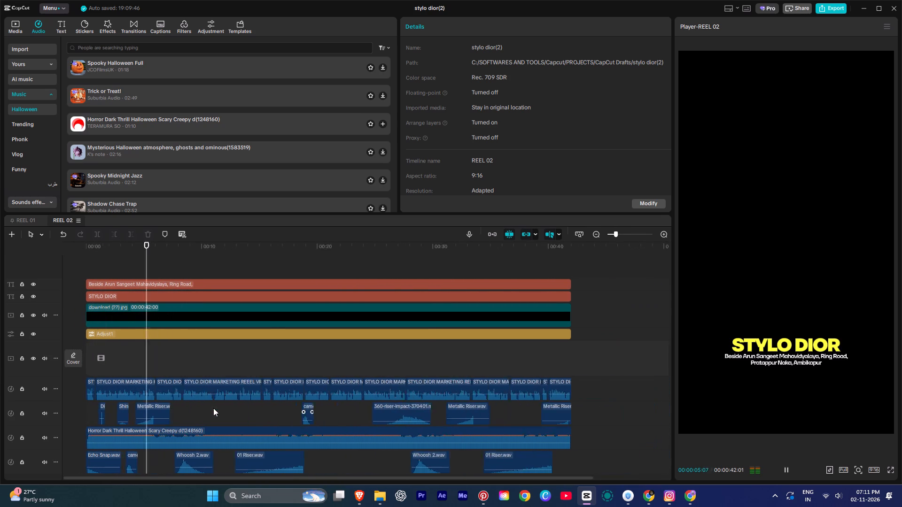
key(space)
Raise the volume of all the voiceover clips in REEL 02 to 3.0 dB.
drag(466, 377, 60, 392)
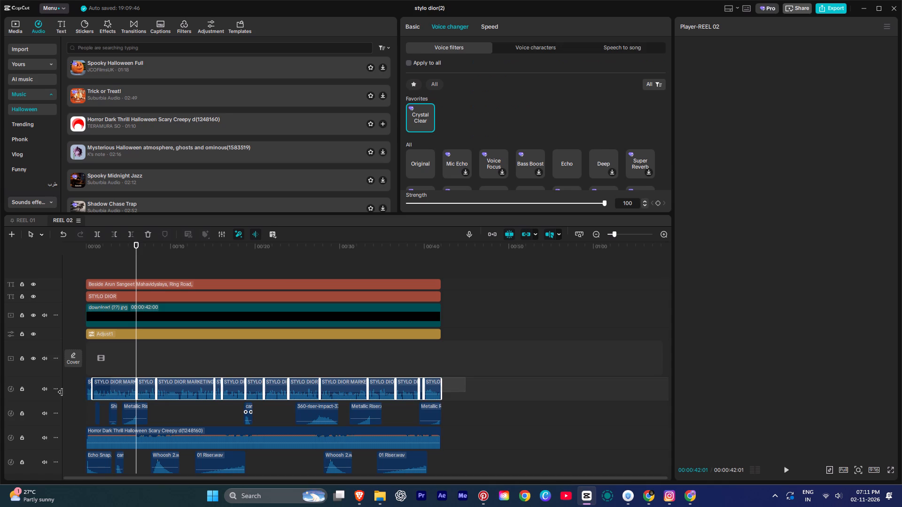
drag(60, 392, 39, 392)
click(410, 27)
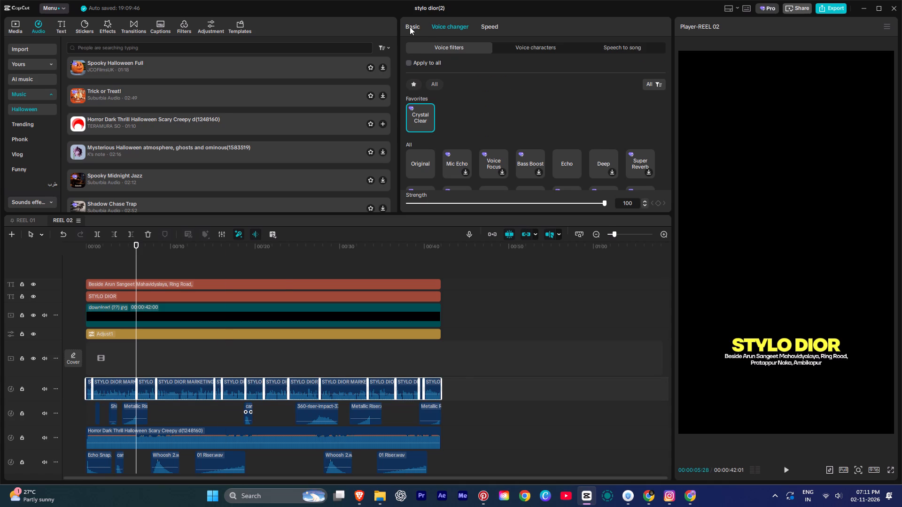
click(561, 73)
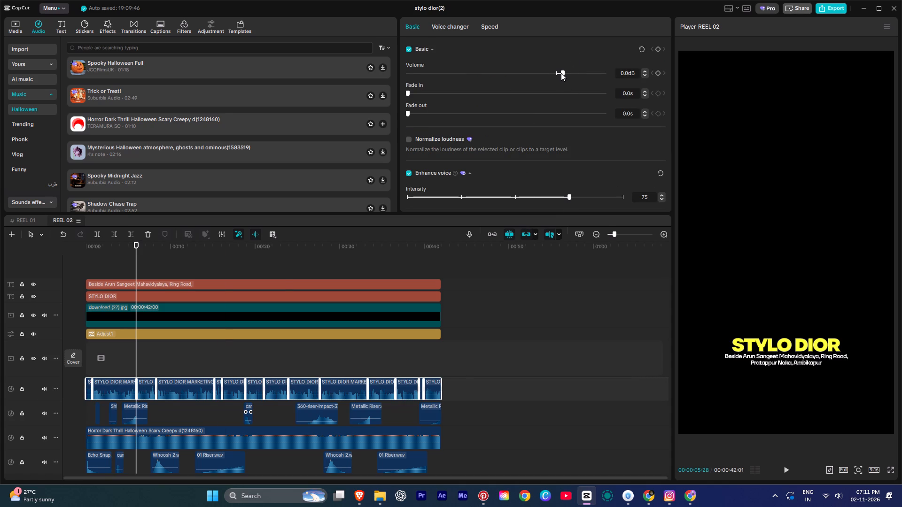
Listen to the first eight seconds or so of REEL 02 to check the voiceover volume, and return to the start.
key(space)
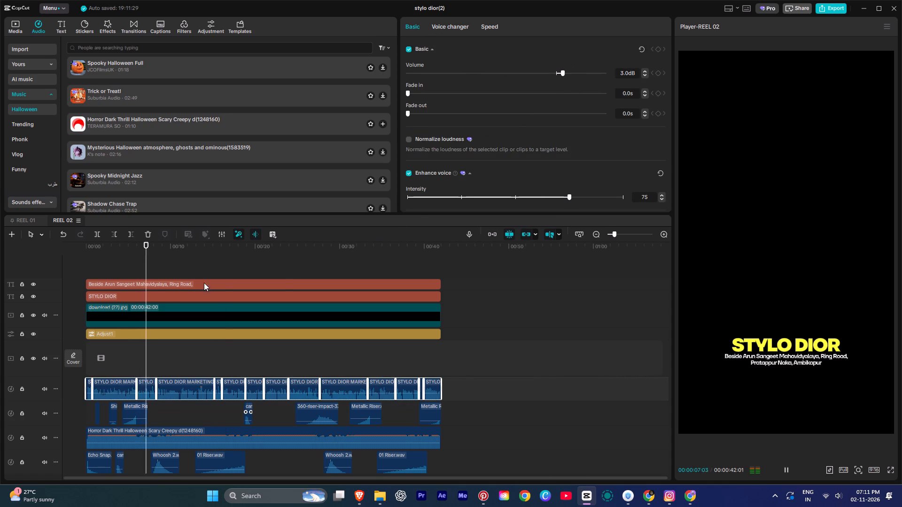
key(space)
drag(152, 266, 0, 278)
key(space)
ctrl+scroll(83, 330, up, 3)
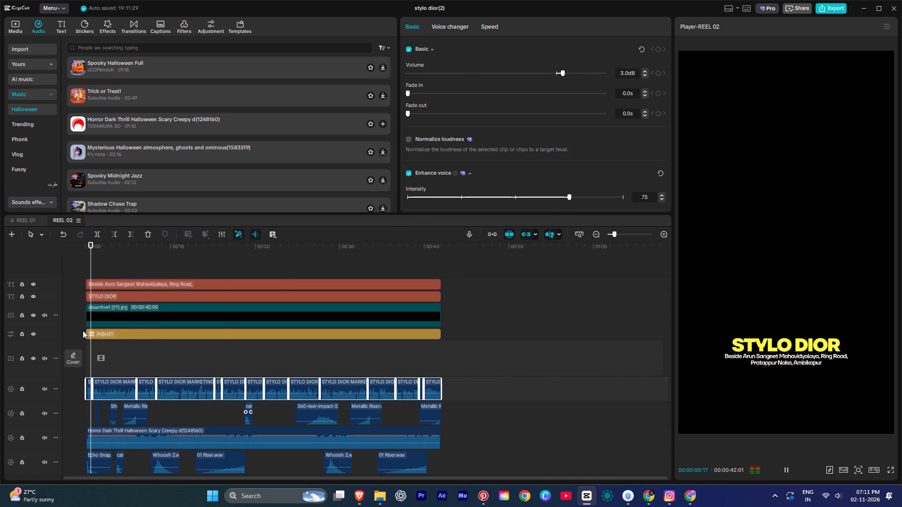
ctrl+scroll(83, 330, up, 6)
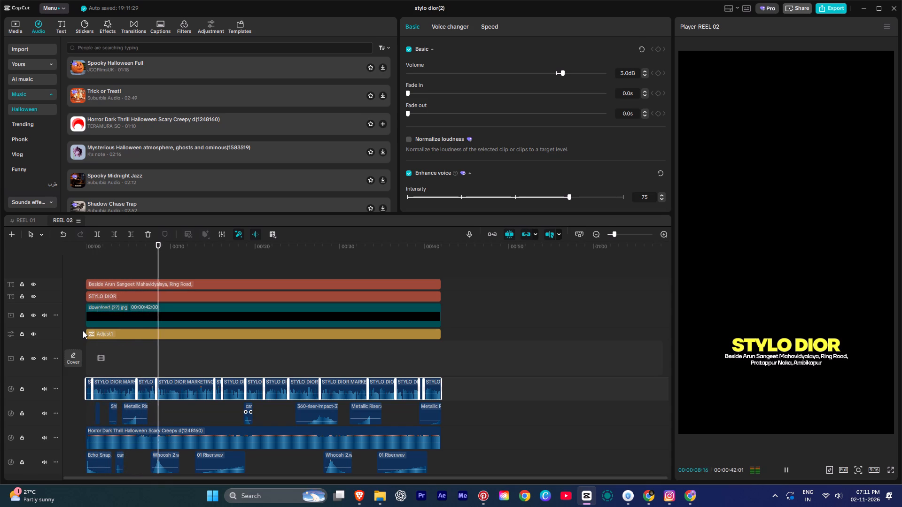
drag(170, 354, 46, 355)
key(space)
ctrl+scroll(46, 354, up, 3)
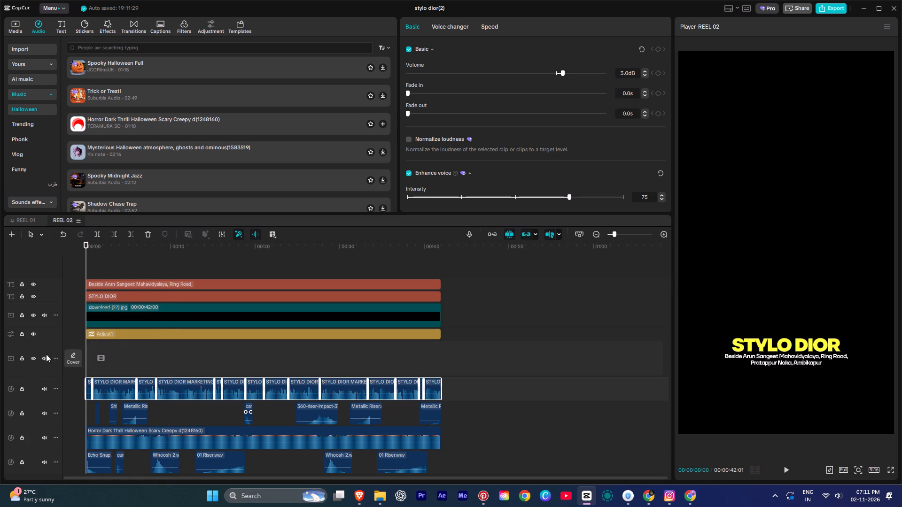
Play REEL 02 through from start to end to review the complete audio mix, and return the playhead to 00:00.
key(space)
ctrl+scroll(46, 353, up, 3)
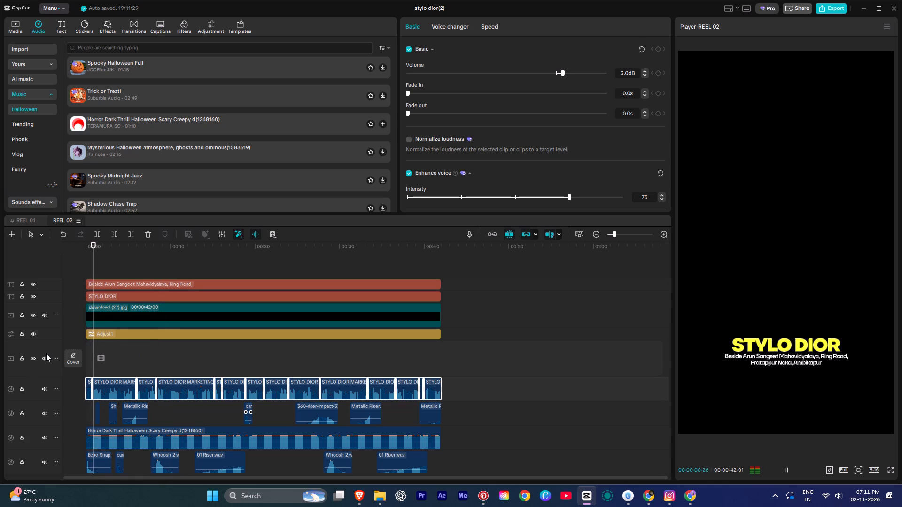
ctrl+scroll(101, 453, up, 7)
ctrl+scroll(101, 453, down, 1)
ctrl+scroll(101, 453, up, 1)
ctrl+scroll(101, 453, down, 1)
ctrl+scroll(101, 453, up, 3)
ctrl+scroll(102, 453, down, 1)
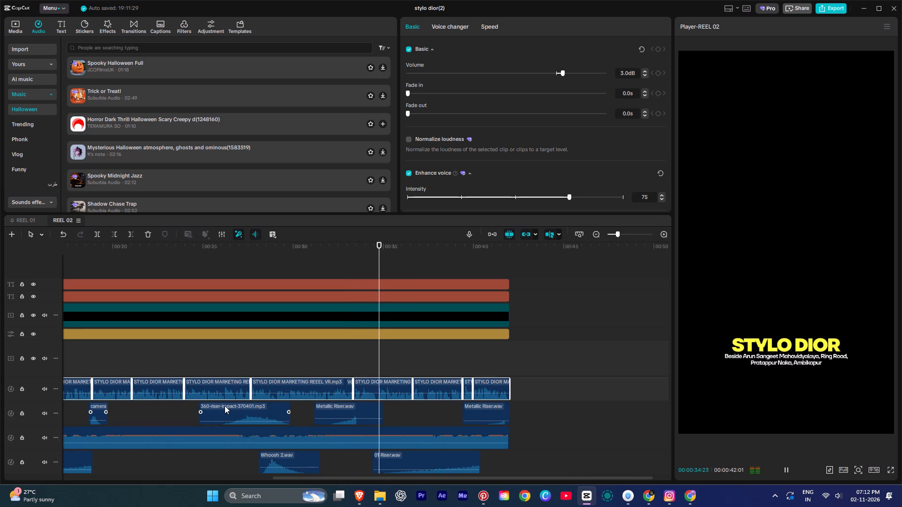
ctrl+scroll(225, 406, down, 4)
ctrl+scroll(225, 406, up, 1)
ctrl+scroll(225, 406, down, 4)
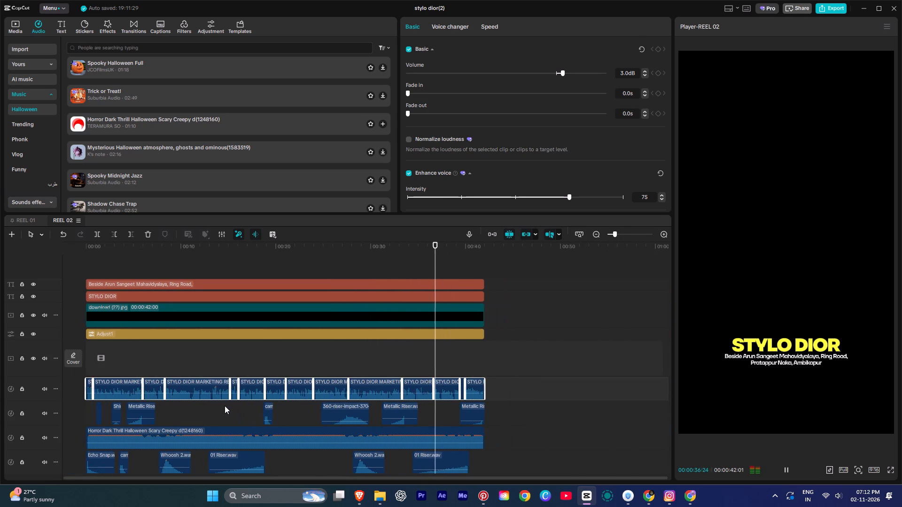
ctrl+scroll(225, 406, down, 2)
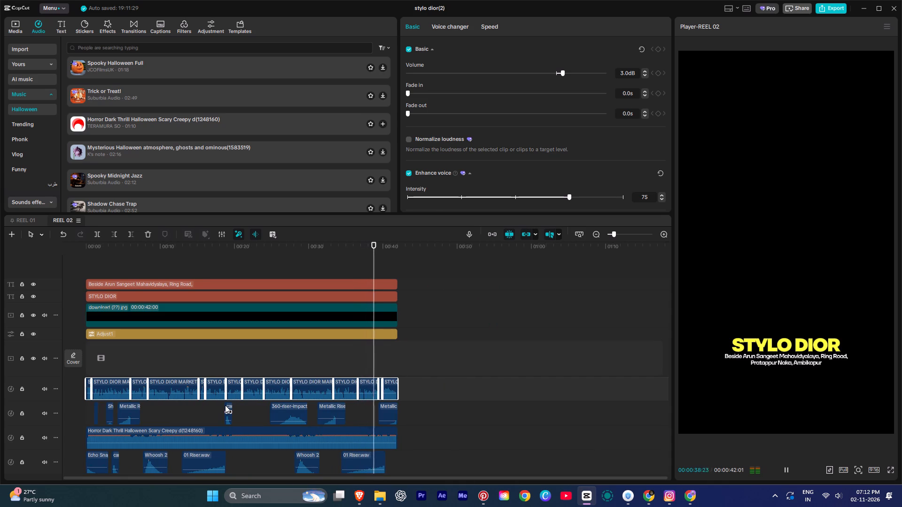
ctrl+scroll(225, 405, up, 2)
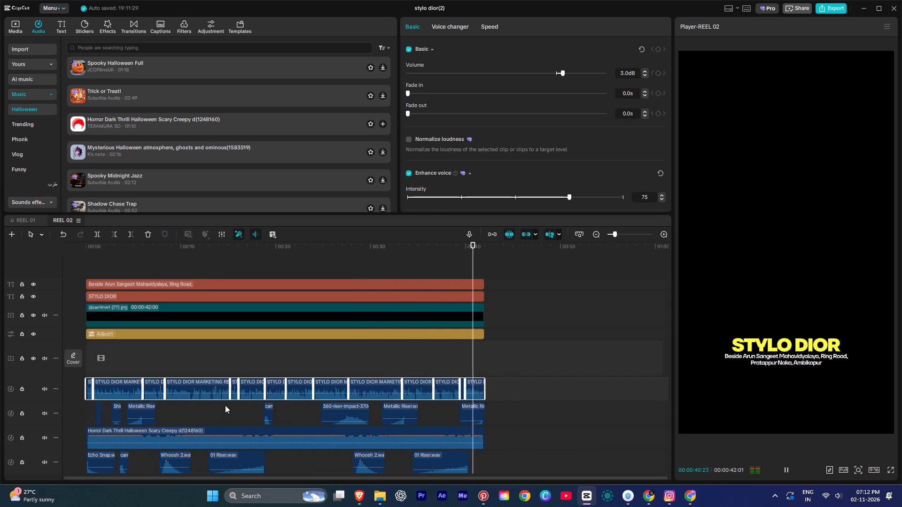
ctrl+scroll(225, 405, up, 3)
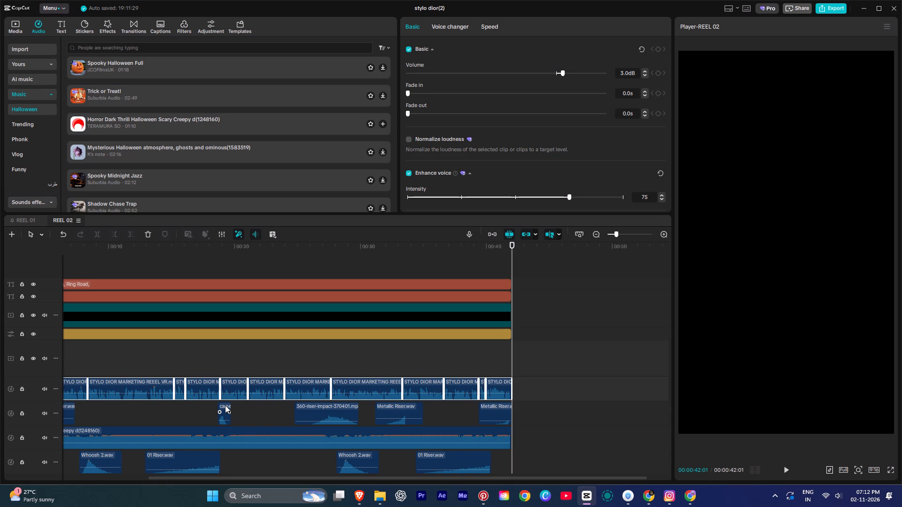
alt+scroll(193, 385, up, 4)
alt+scroll(193, 385, down, 1)
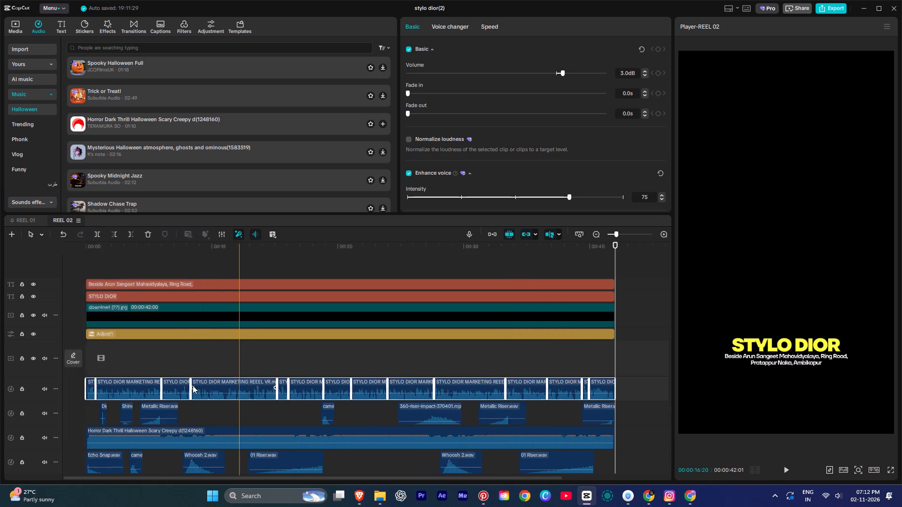
alt+scroll(189, 386, up, 3)
key(space)
key(space)
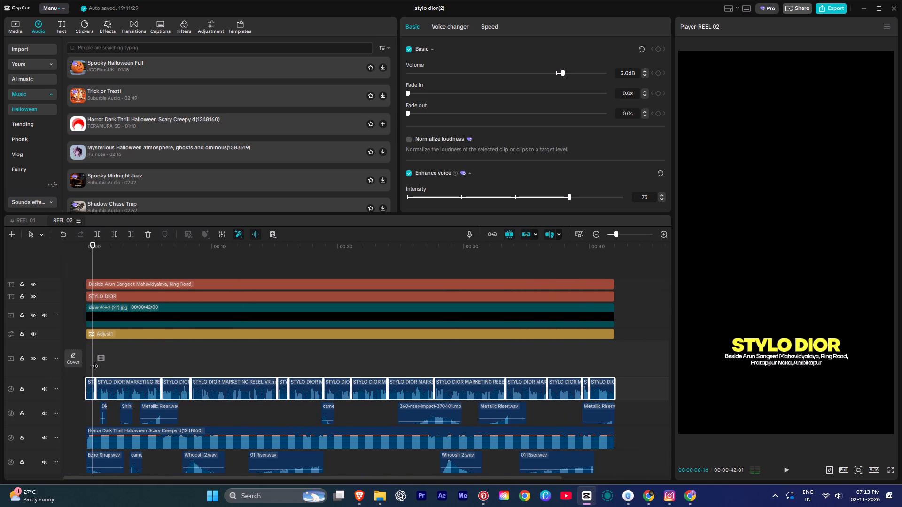
drag(93, 361, 23, 367)
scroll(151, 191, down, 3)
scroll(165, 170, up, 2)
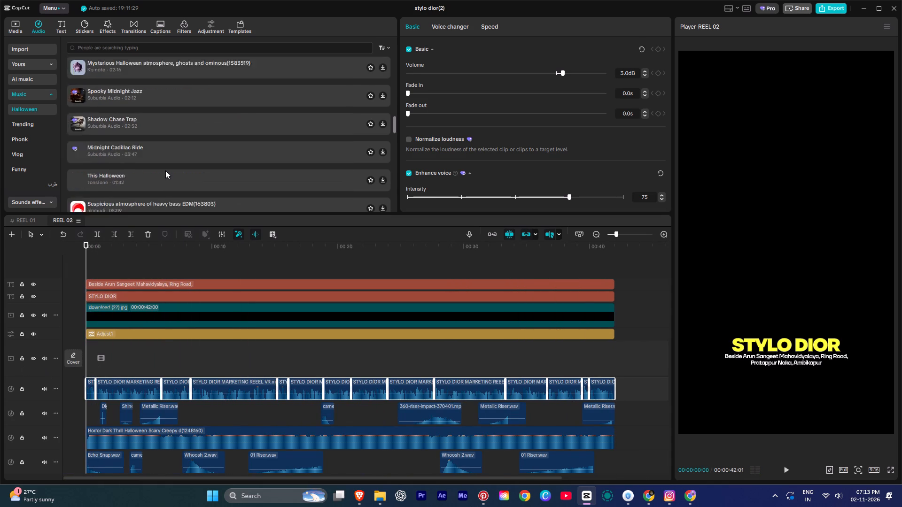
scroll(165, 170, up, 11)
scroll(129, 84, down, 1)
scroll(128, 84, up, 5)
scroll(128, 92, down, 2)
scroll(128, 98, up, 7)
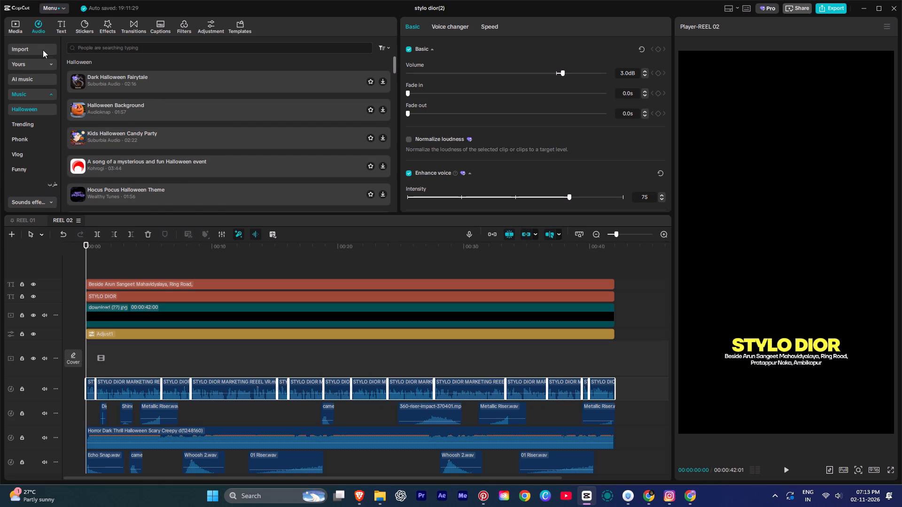
Add C0296.MP4 from the drive-download-20261 media folder to the main video track at about 00:02.
click(15, 25)
click(149, 151)
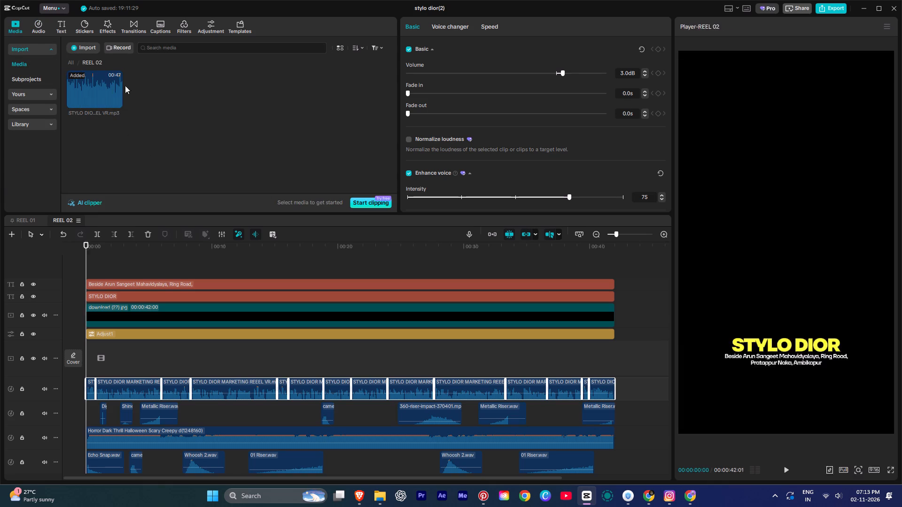
click(70, 60)
click(194, 153)
click(260, 146)
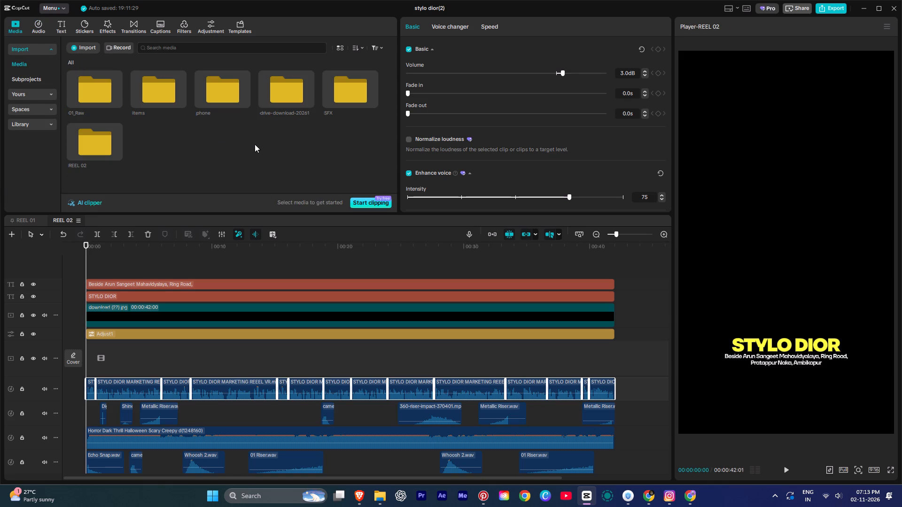
double_click(268, 92)
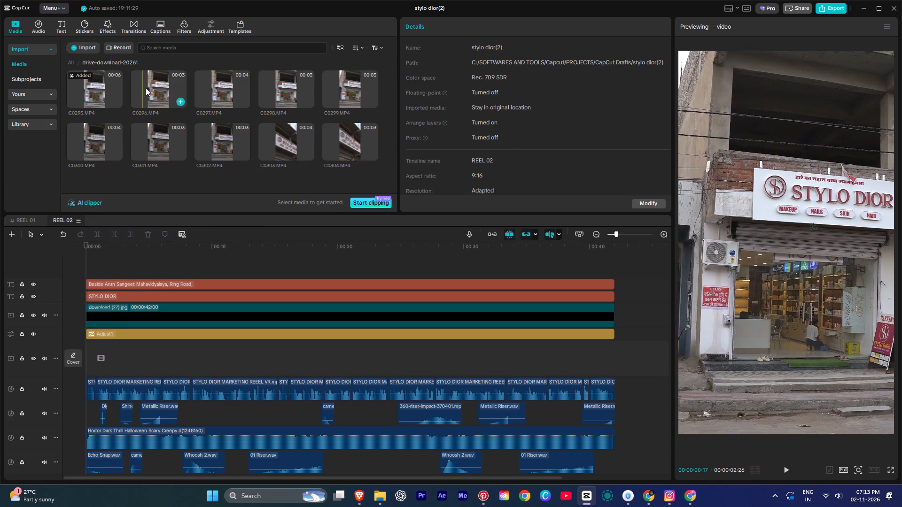
drag(149, 88, 111, 371)
Trim the beginning of the C0296.MP4 clip until it is 00:00:01:25 long, and move it to start at 00:00:02:21.
key(space)
ctrl+scroll(115, 353, up, 2)
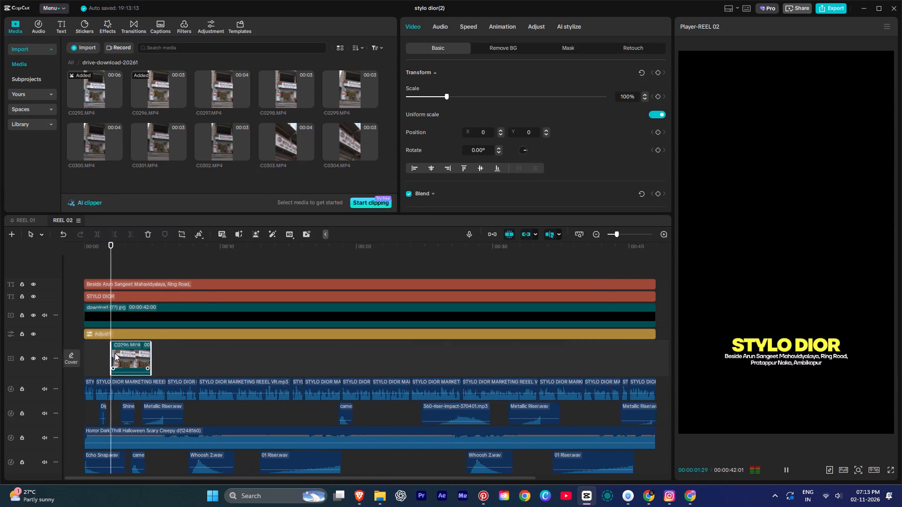
ctrl+scroll(115, 353, up, 11)
ctrl+scroll(116, 353, down, 2)
ctrl+scroll(116, 353, up, 5)
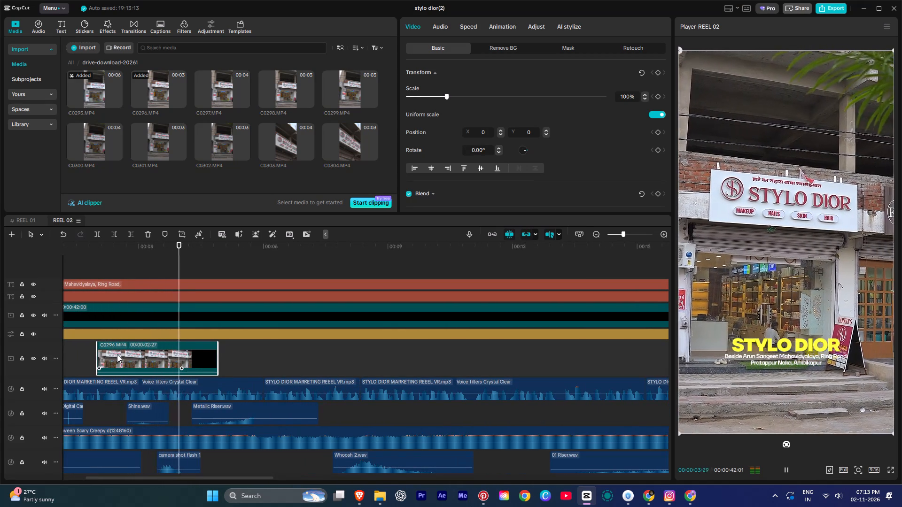
key(space)
text(Q)
key(space)
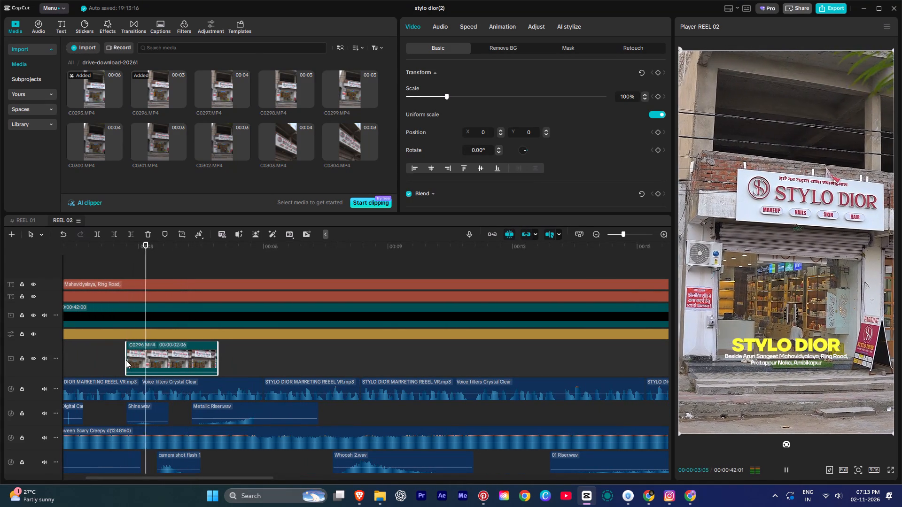
key(space)
key(q)
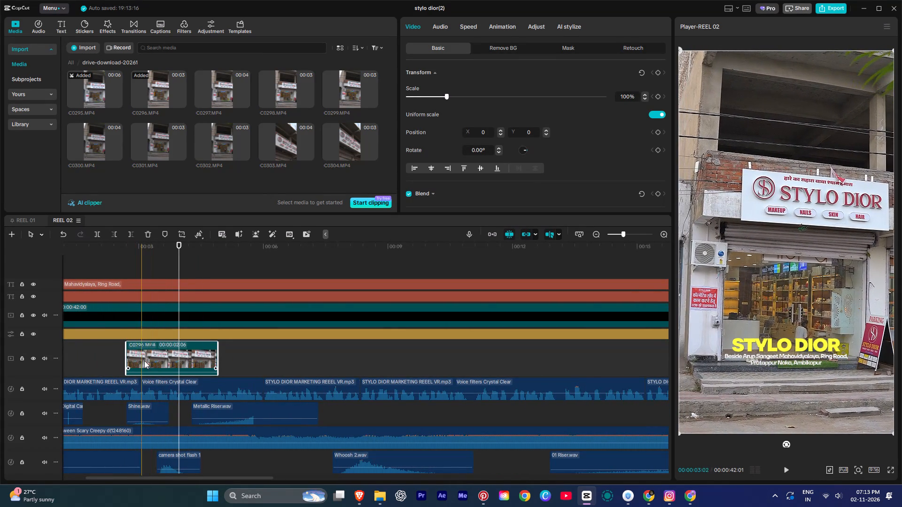
click(126, 358)
drag(158, 361, 141, 361)
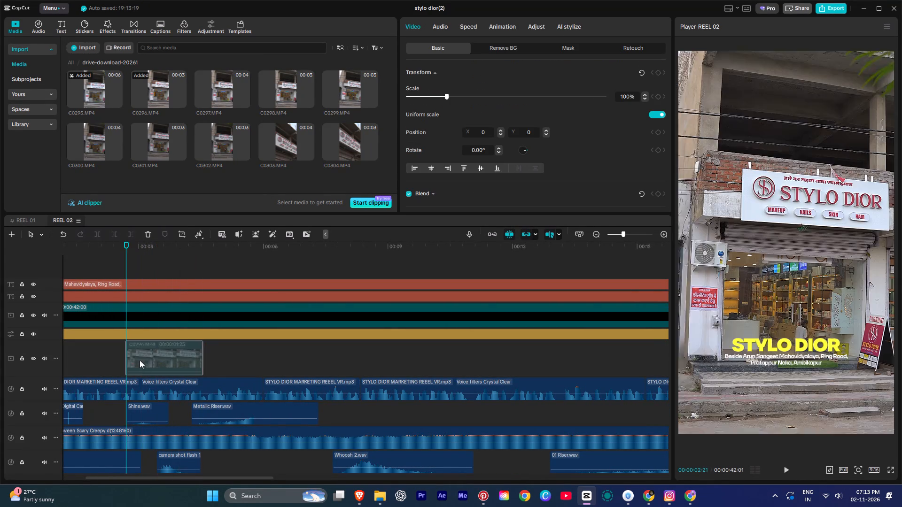
Play REEL 02 from the start of the C0296.MP4 clip to about 00:09, and look over the drive-download-20261 footage.
key(space)
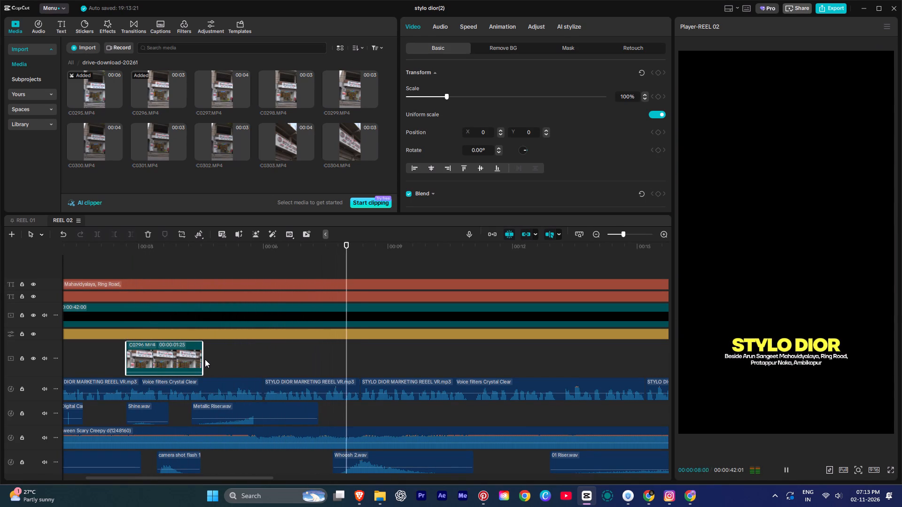
key(space)
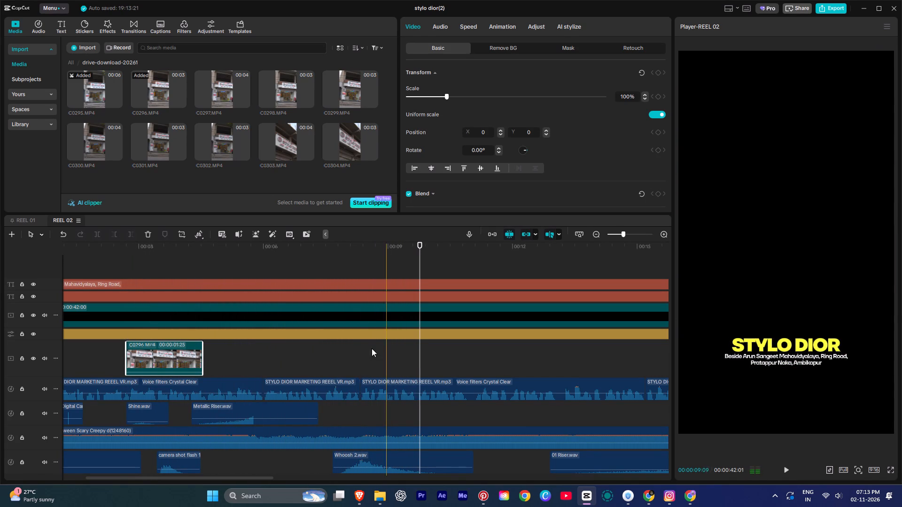
click(360, 346)
scroll(184, 127, up, 1)
scroll(184, 127, down, 1)
scroll(184, 127, up, 3)
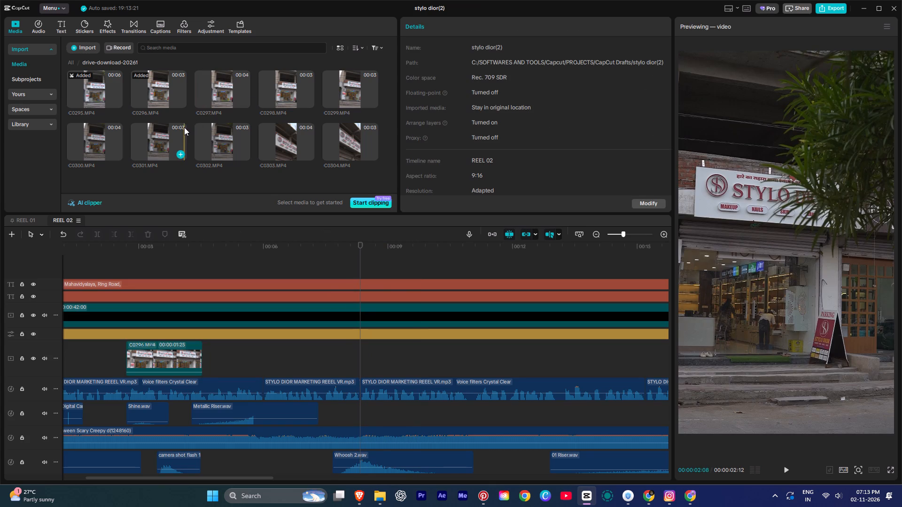
scroll(185, 135, up, 6)
scroll(167, 41, down, 2)
scroll(170, 114, down, 4)
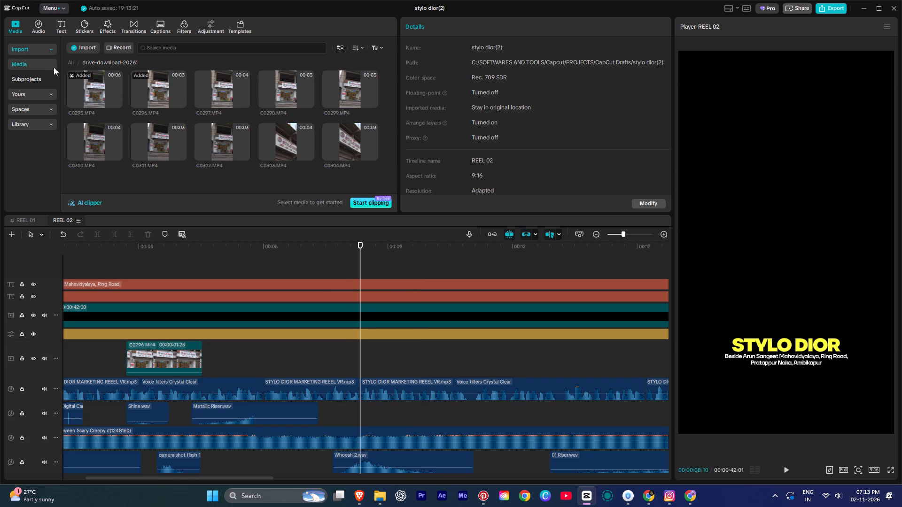
Look through the clips in the camera folder inside 01_Raw for footage that suits the voiceover.
click(72, 65)
click(161, 138)
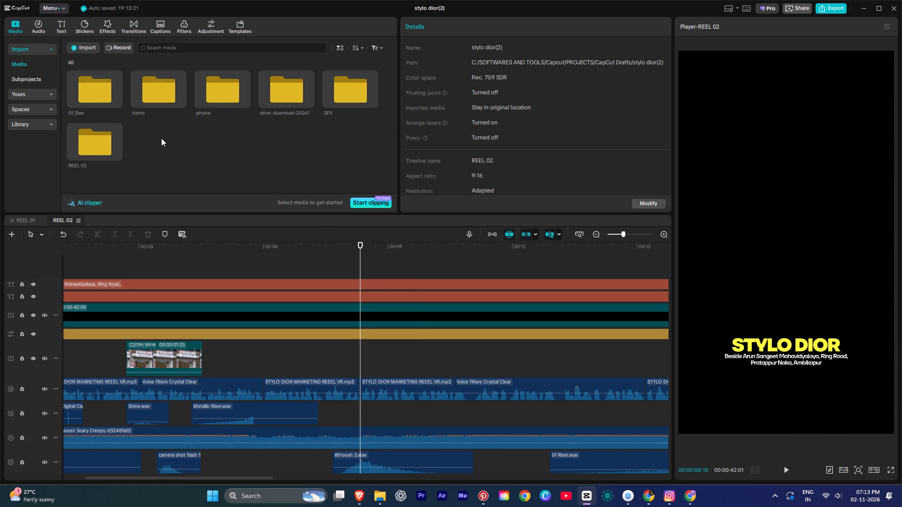
click(194, 129)
click(150, 145)
double_click(93, 90)
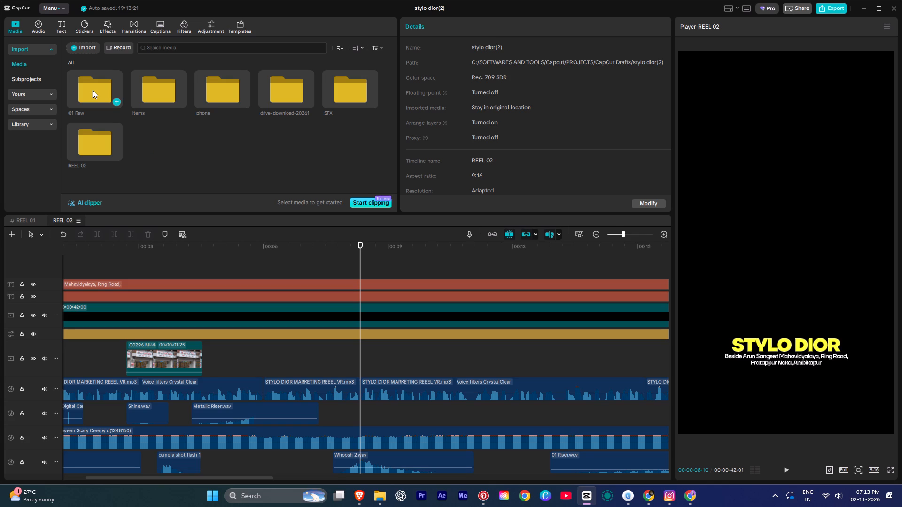
double_click(83, 92)
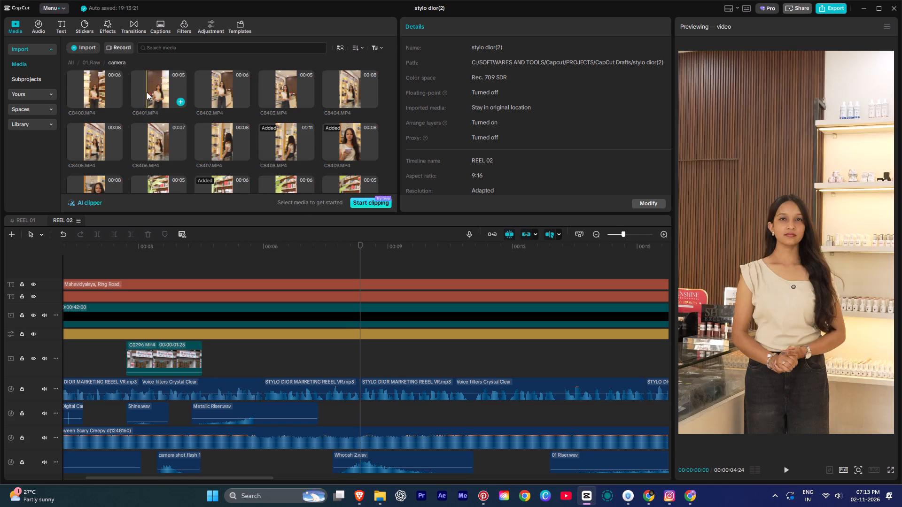
scroll(159, 139, down, 3)
scroll(156, 126, up, 2)
scroll(156, 126, down, 2)
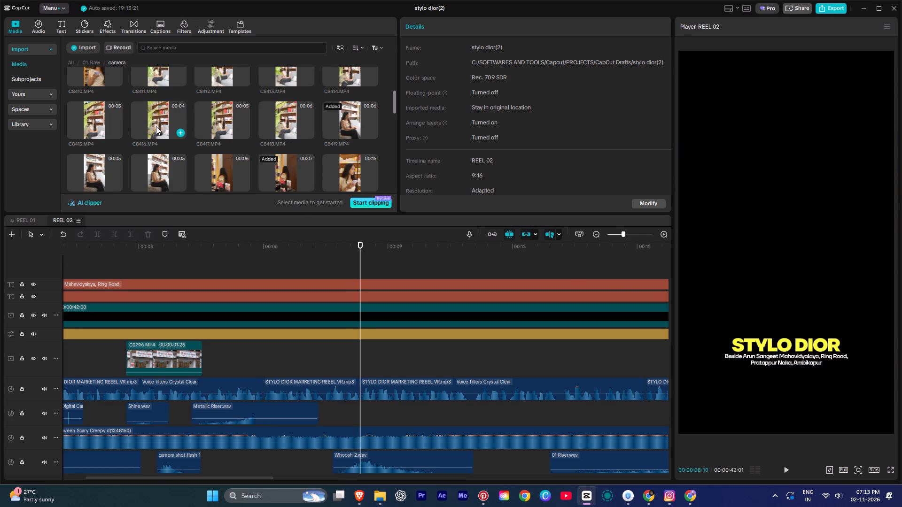
scroll(156, 126, down, 6)
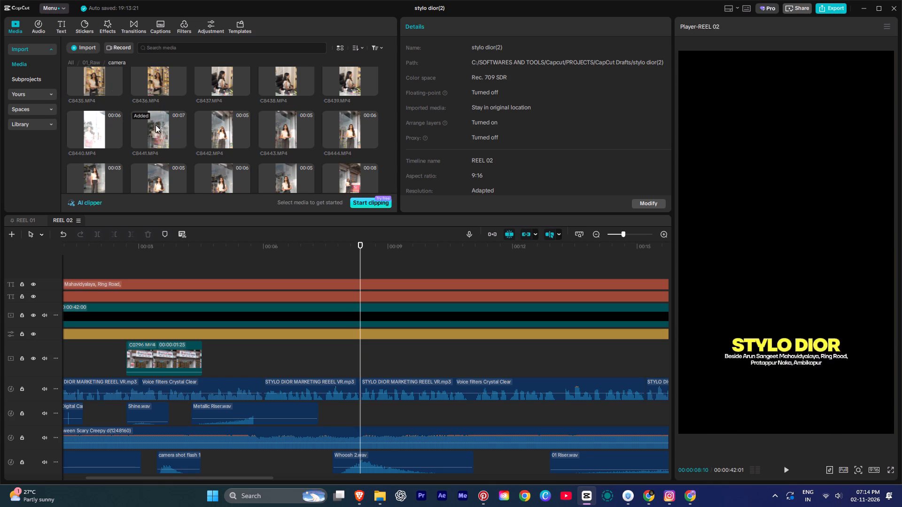
click(155, 127)
scroll(155, 127, up, 1)
scroll(155, 127, down, 8)
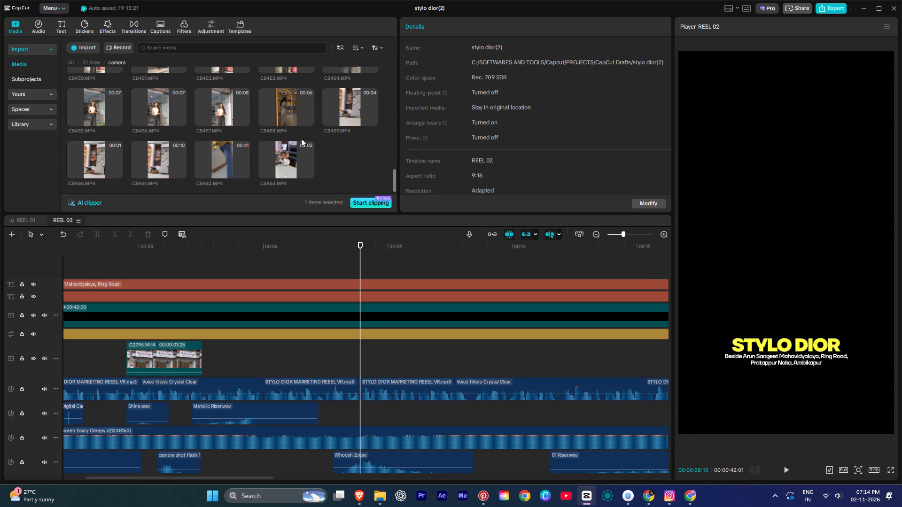
scroll(283, 158, down, 3)
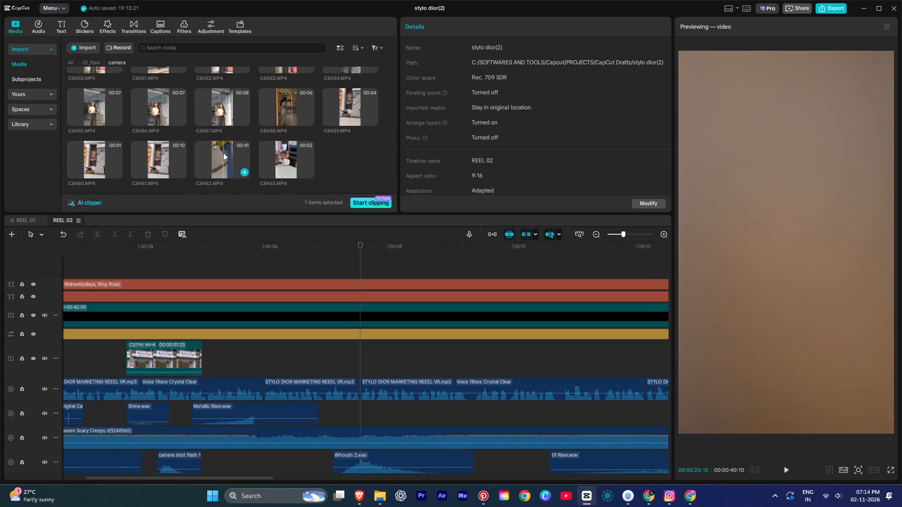
scroll(223, 153, up, 7)
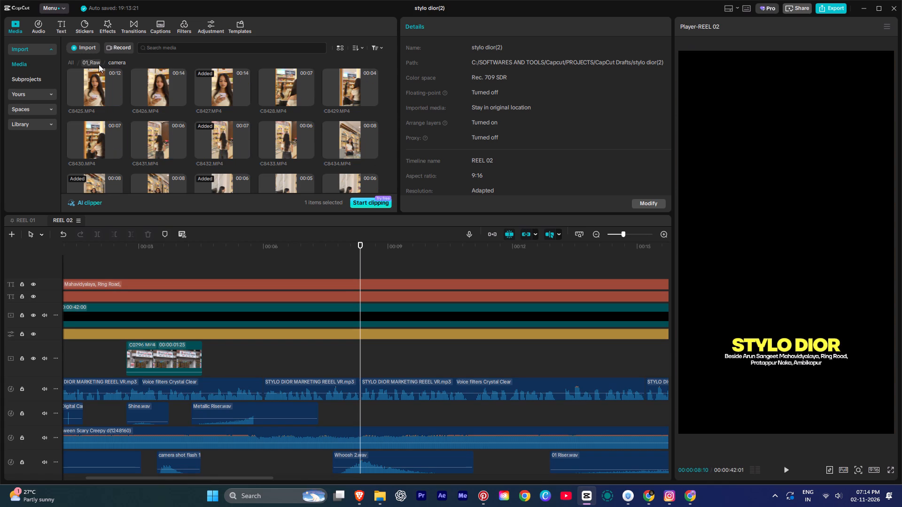
Browse the Stylo dior raw folder inside 01_Raw, and reopen the drive-download-20261 folder to compare footage.
click(99, 64)
scroll(187, 169, up, 3)
scroll(187, 169, down, 1)
scroll(187, 169, up, 1)
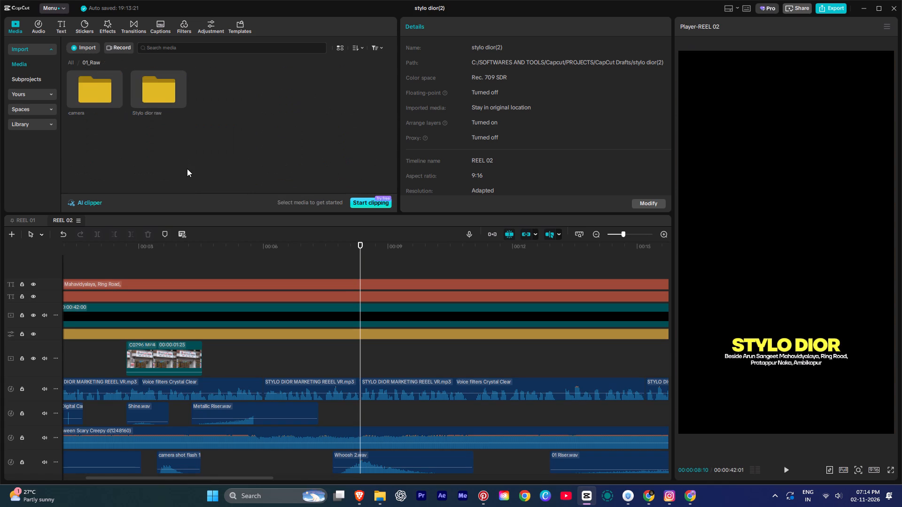
scroll(187, 169, up, 8)
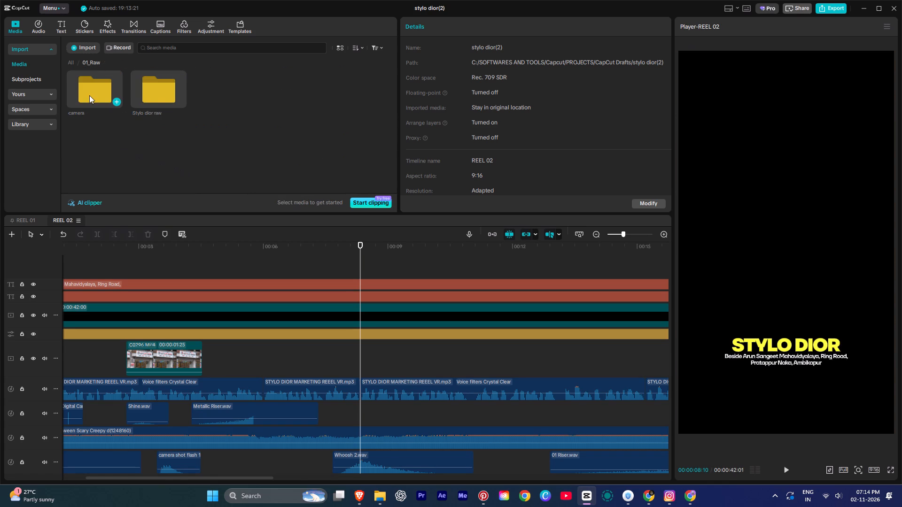
click(89, 95)
double_click(150, 92)
scroll(209, 129, down, 4)
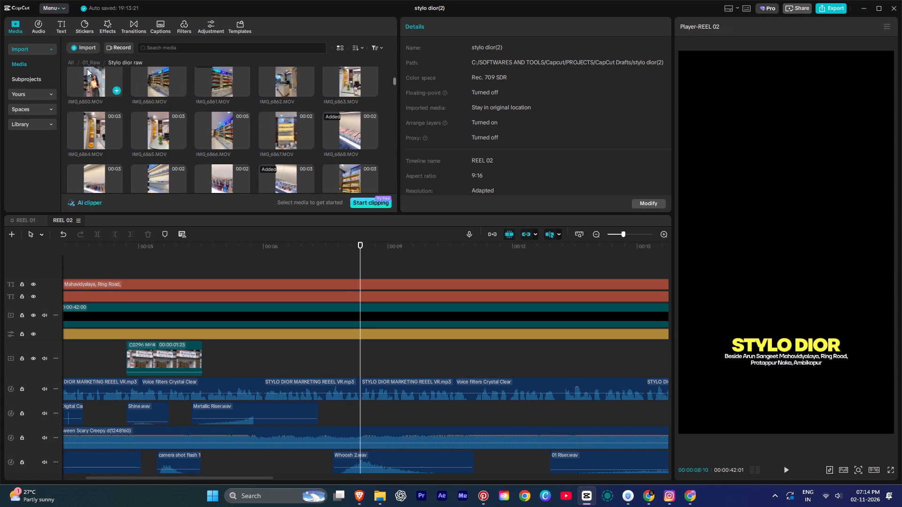
click(85, 60)
click(65, 61)
click(69, 63)
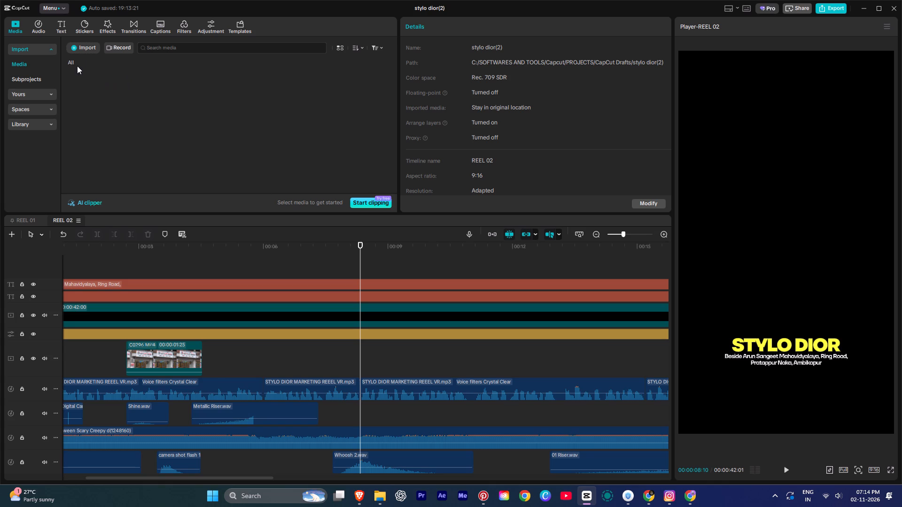
click(276, 163)
click(277, 160)
double_click(280, 90)
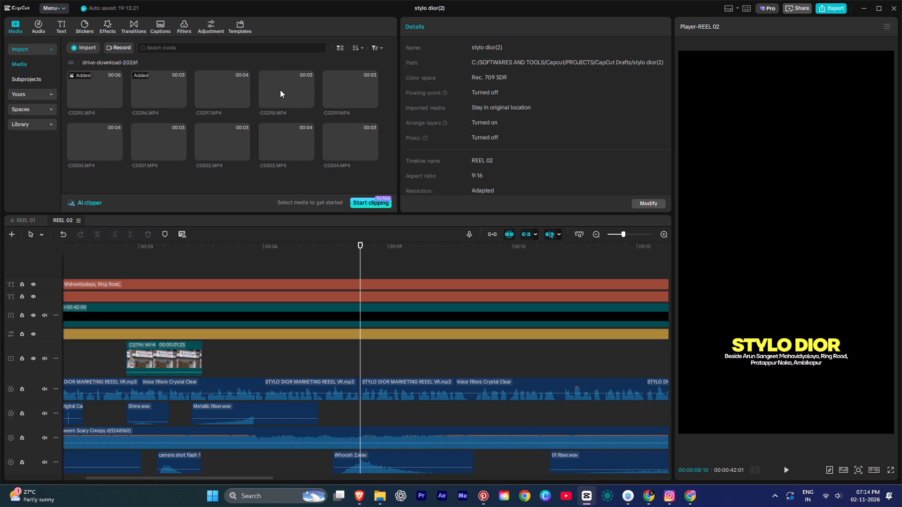
Look through the clips in the stylo dior folder inside the phone media folder.
click(73, 63)
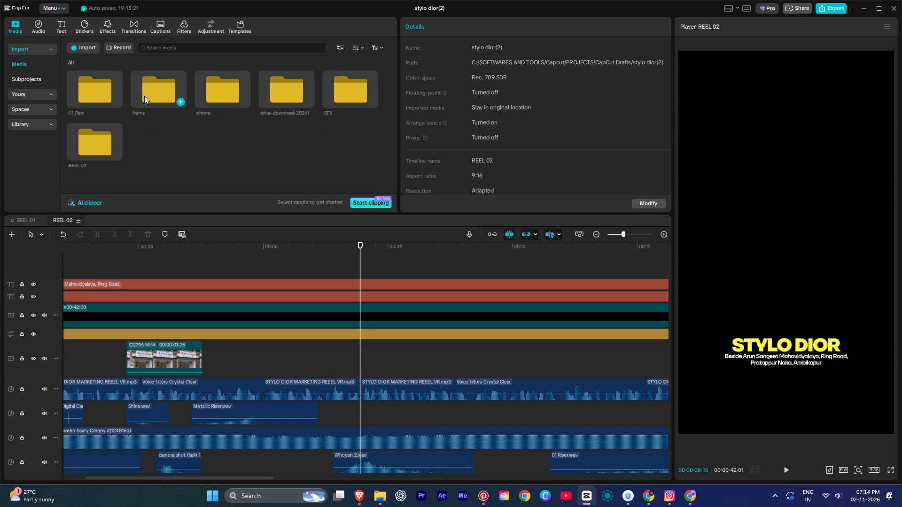
double_click(208, 81)
double_click(80, 96)
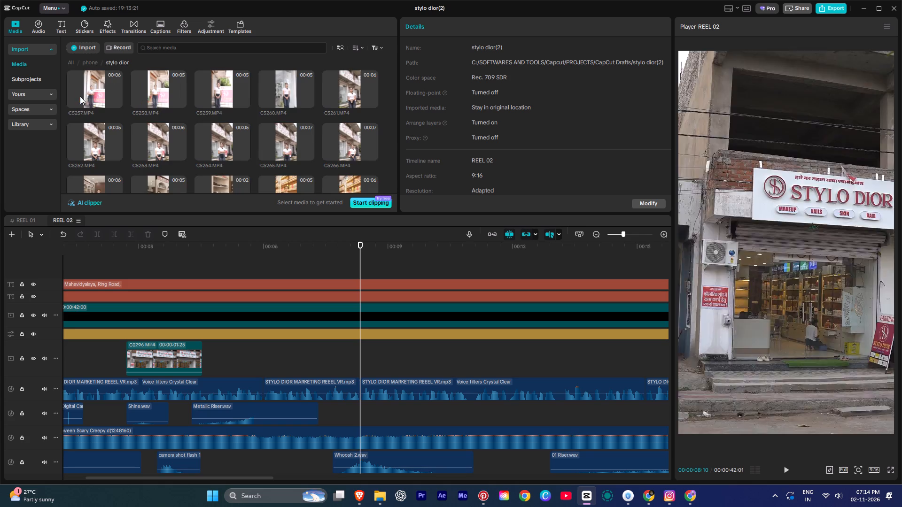
scroll(176, 117, down, 7)
scroll(176, 117, up, 1)
scroll(176, 117, down, 13)
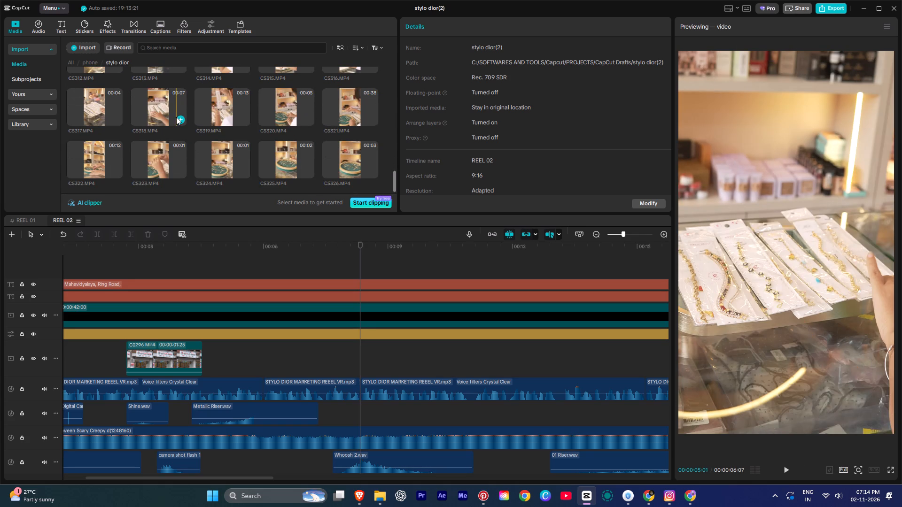
scroll(176, 117, down, 3)
scroll(168, 113, up, 3)
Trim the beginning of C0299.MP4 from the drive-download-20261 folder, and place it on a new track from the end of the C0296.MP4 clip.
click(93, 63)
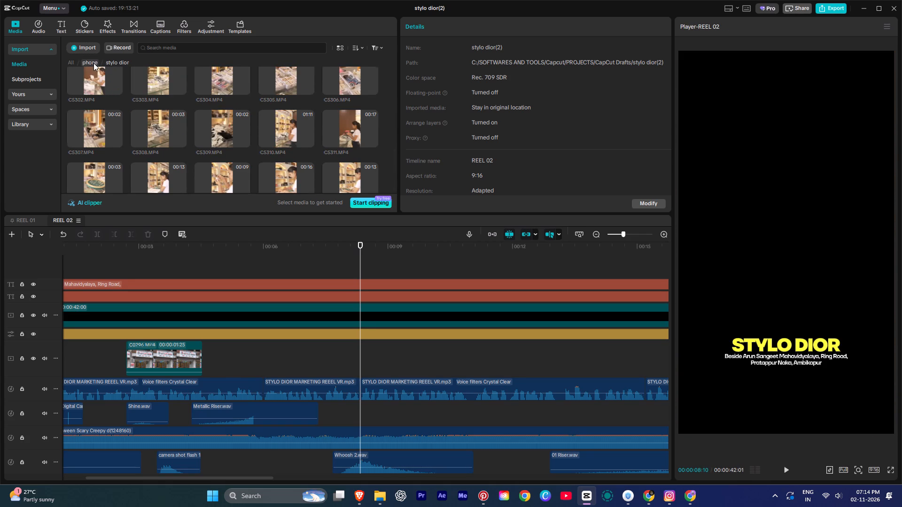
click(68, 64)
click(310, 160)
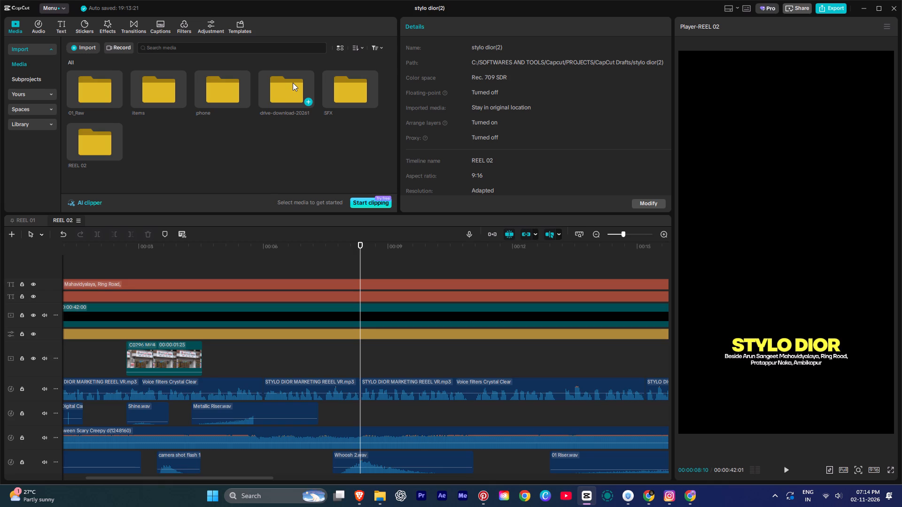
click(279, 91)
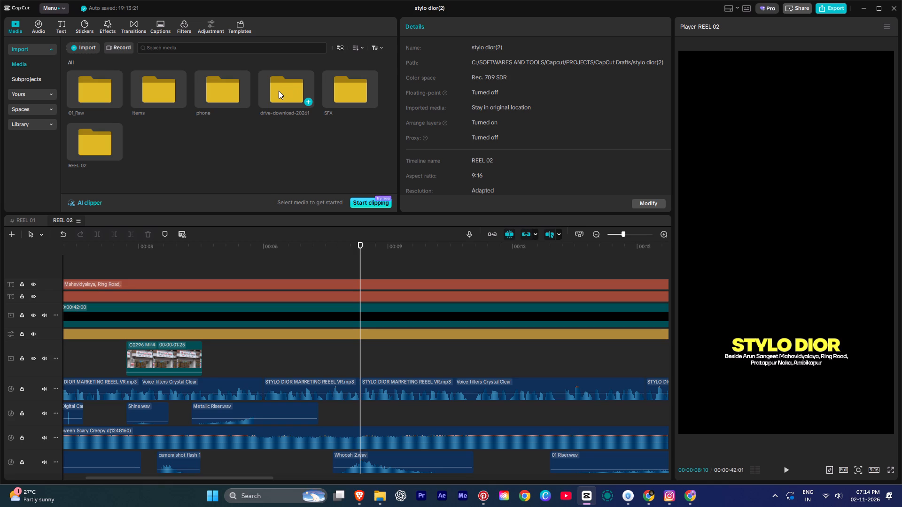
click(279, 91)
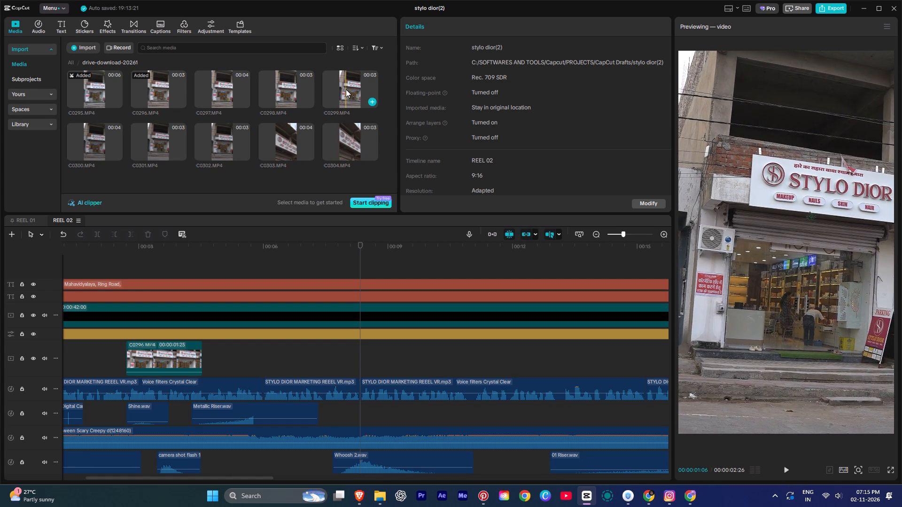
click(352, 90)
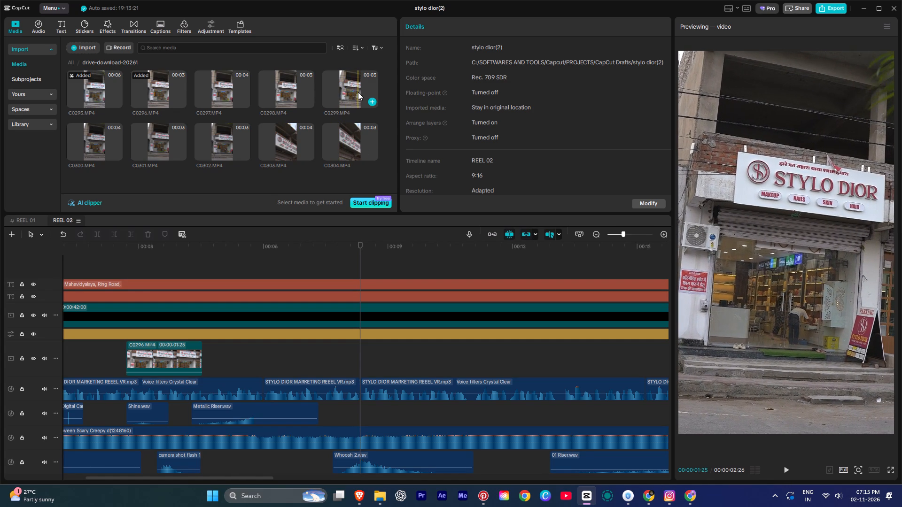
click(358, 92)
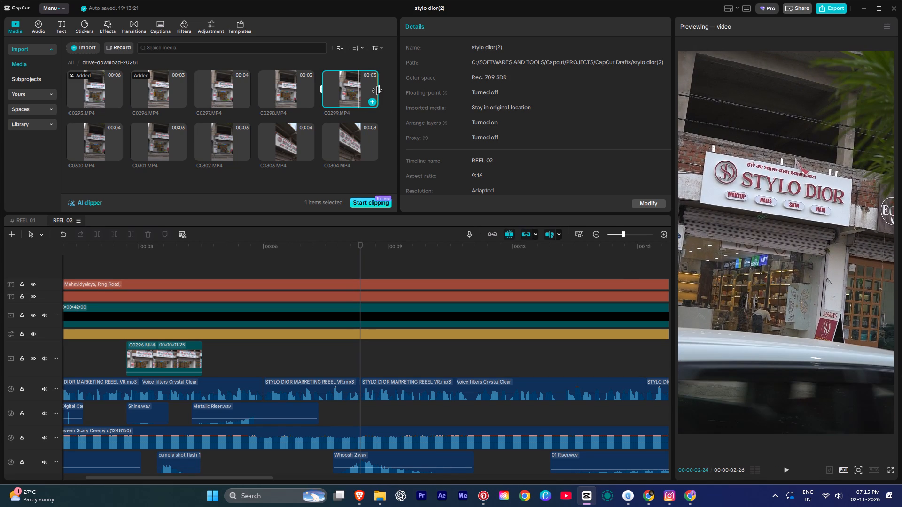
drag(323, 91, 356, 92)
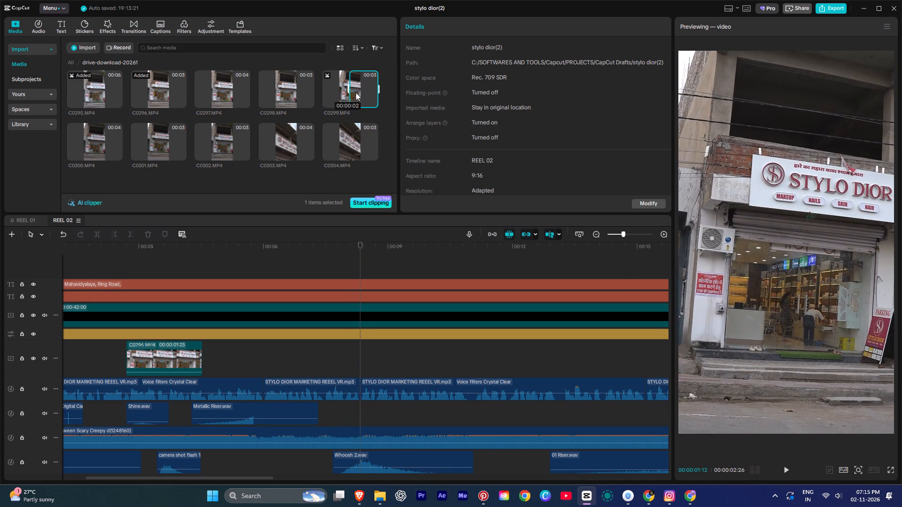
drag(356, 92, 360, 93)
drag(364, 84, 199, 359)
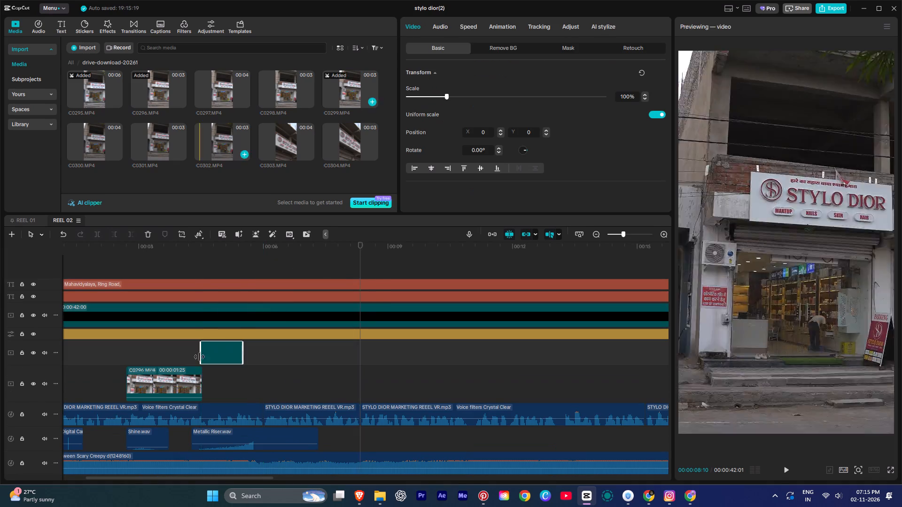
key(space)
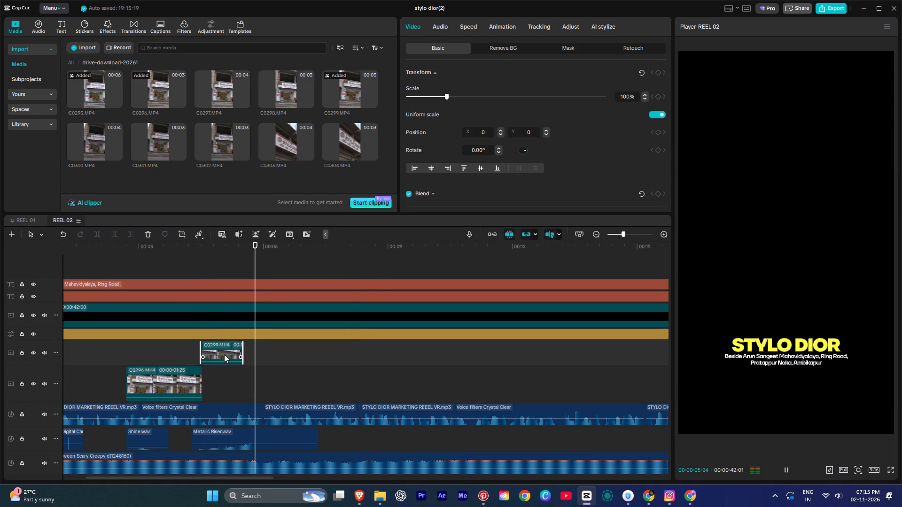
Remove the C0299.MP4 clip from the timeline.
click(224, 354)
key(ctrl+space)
Play REEL 02 on to about 00:19 to review the voiceover and sound effects against the missing footage.
key(space)
alt+scroll(177, 366, up, 5)
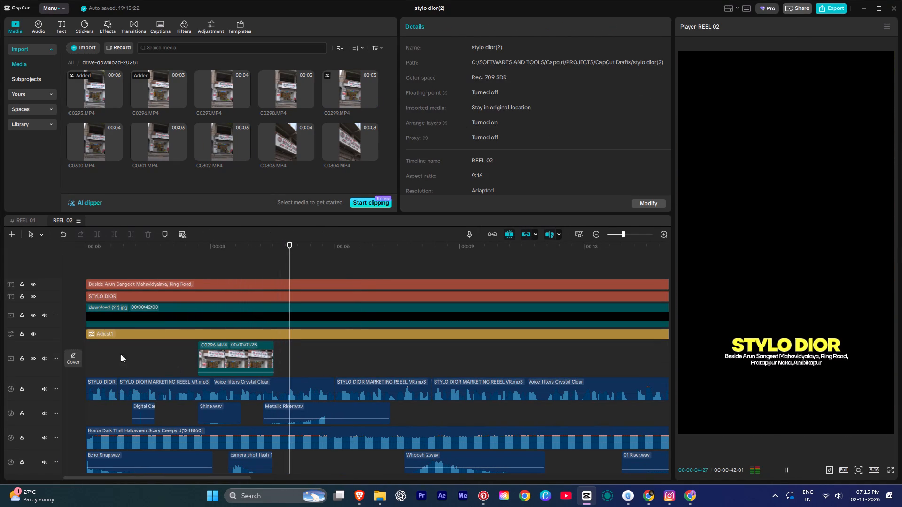
key(space)
key(space)
ctrl+scroll(139, 348, up, 3)
ctrl+scroll(139, 348, down, 9)
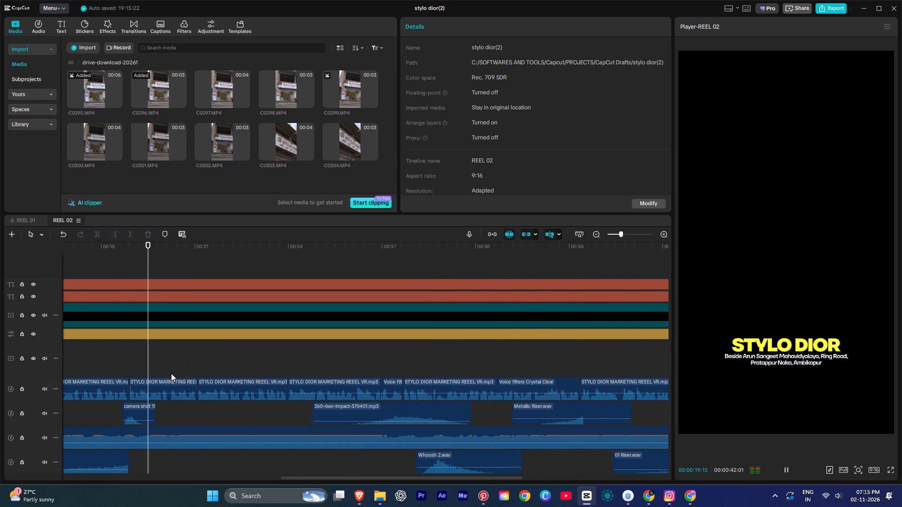
alt+scroll(162, 379, up, 4)
key(space)
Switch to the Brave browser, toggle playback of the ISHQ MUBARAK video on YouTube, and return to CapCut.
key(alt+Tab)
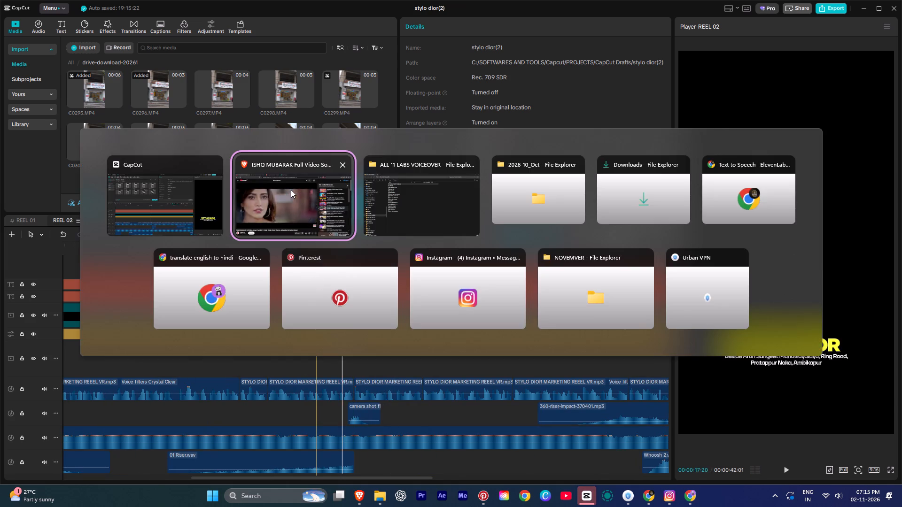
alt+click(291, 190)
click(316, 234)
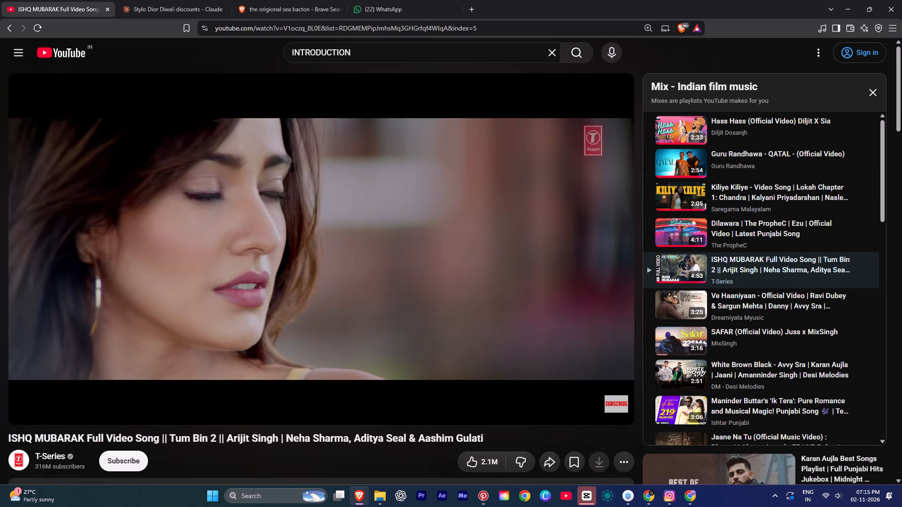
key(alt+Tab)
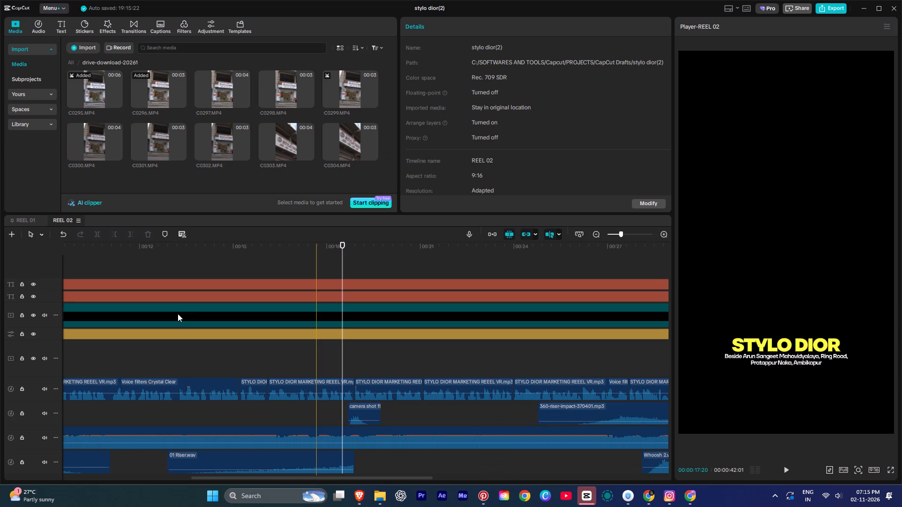
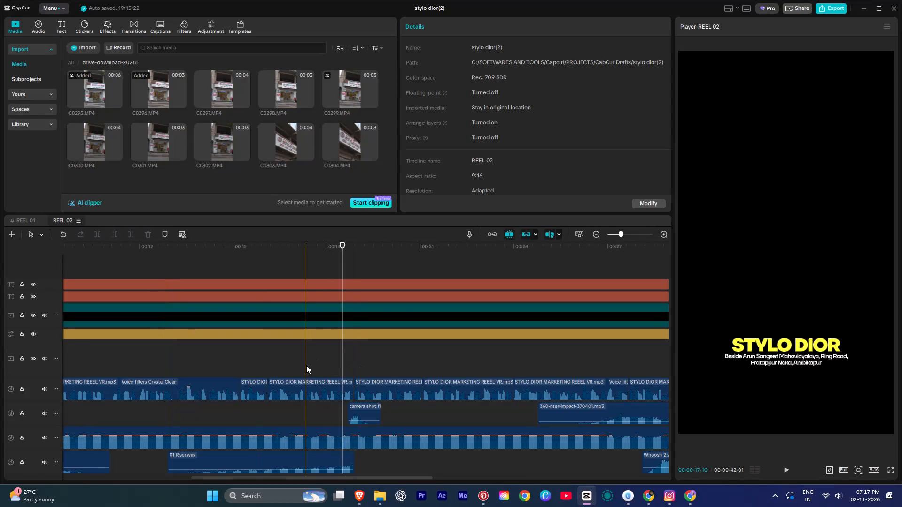
Play REEL 02 from the beginning to about 00:09 to review the voiceover, and set the playhead near 00:08.
alt+scroll(306, 365, up, 5)
alt+scroll(306, 365, down, 1)
alt+scroll(306, 365, up, 11)
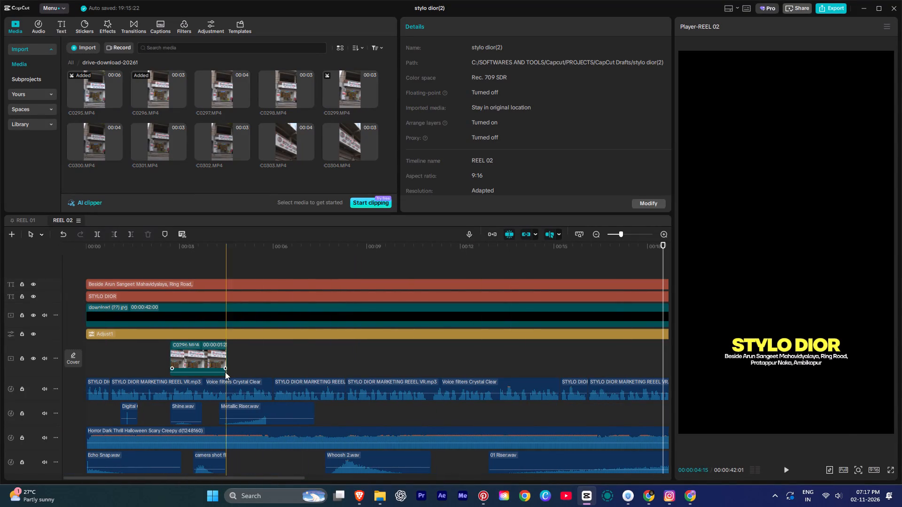
alt+scroll(170, 380, up, 8)
alt+scroll(139, 376, down, 2)
alt+scroll(136, 374, up, 1)
alt+scroll(103, 351, up, 4)
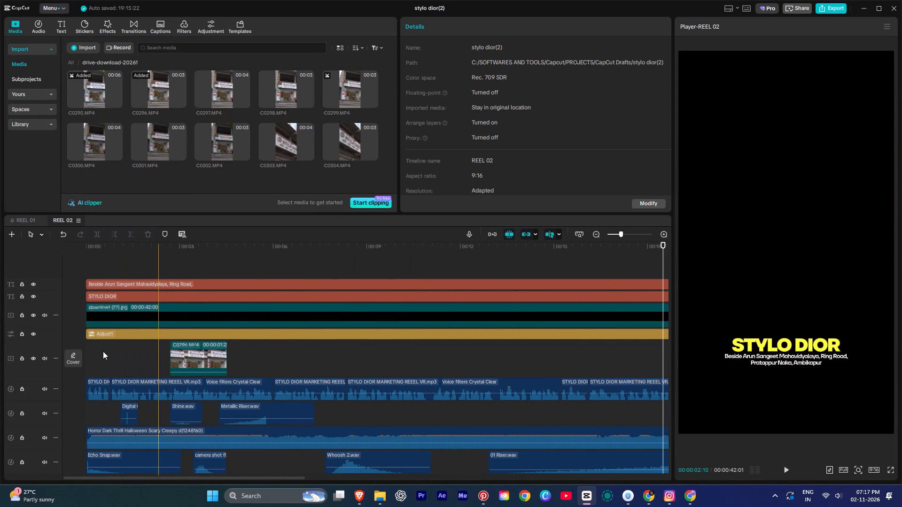
alt+scroll(103, 351, up, 4)
key(space)
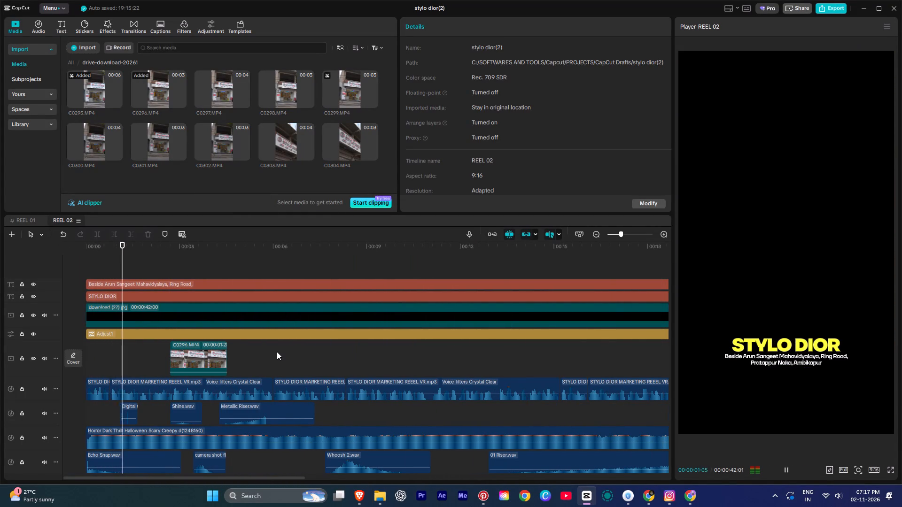
ctrl+scroll(277, 352, down, 9)
ctrl+scroll(277, 352, up, 1)
ctrl+scroll(277, 352, down, 1)
ctrl+scroll(233, 349, down, 1)
ctrl+scroll(233, 349, up, 1)
ctrl+scroll(233, 349, down, 2)
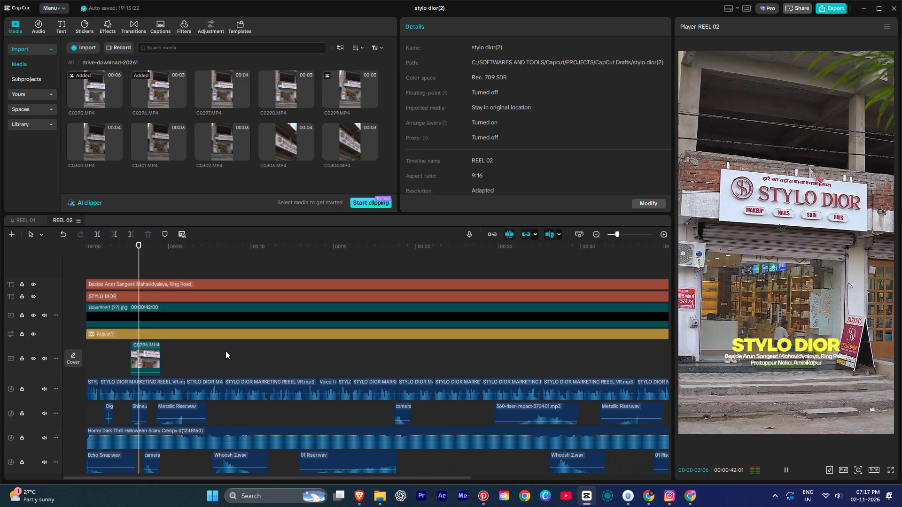
ctrl+scroll(225, 351, down, 2)
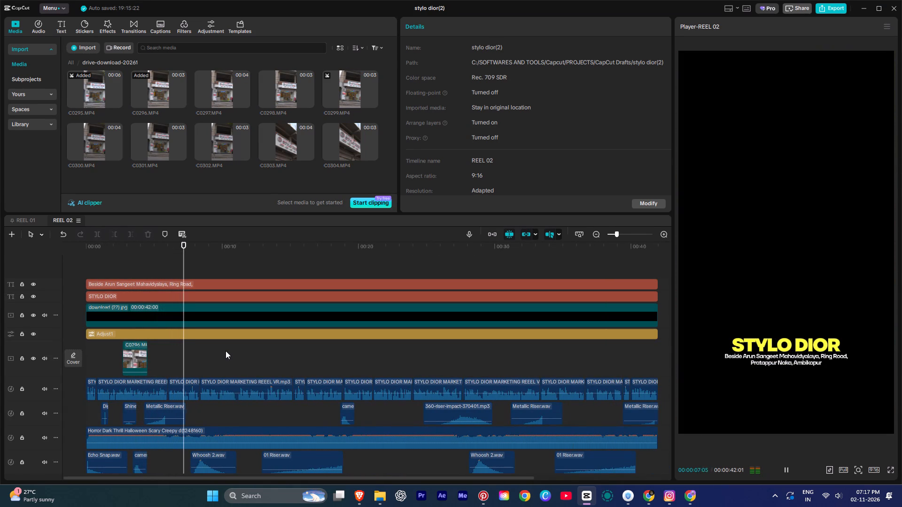
ctrl+scroll(180, 353, down, 4)
ctrl+scroll(197, 352, up, 1)
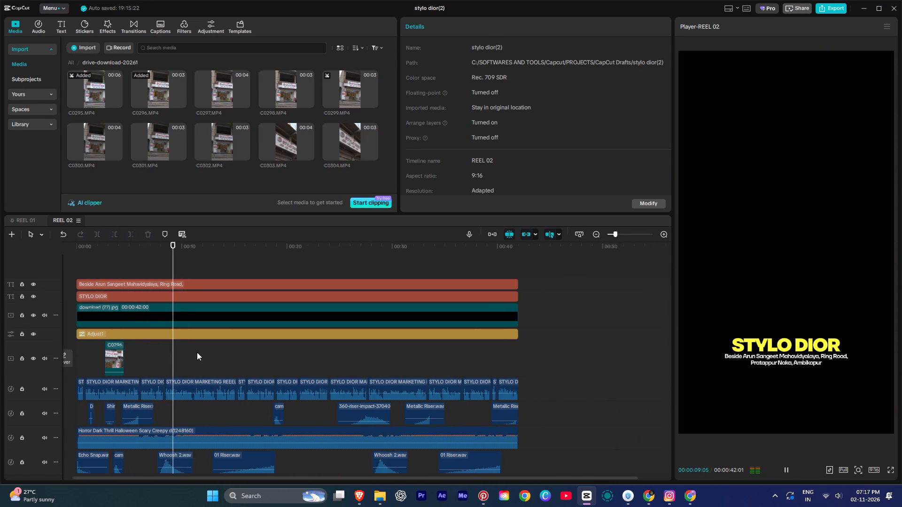
ctrl+scroll(197, 352, up, 2)
key(space)
click(163, 357)
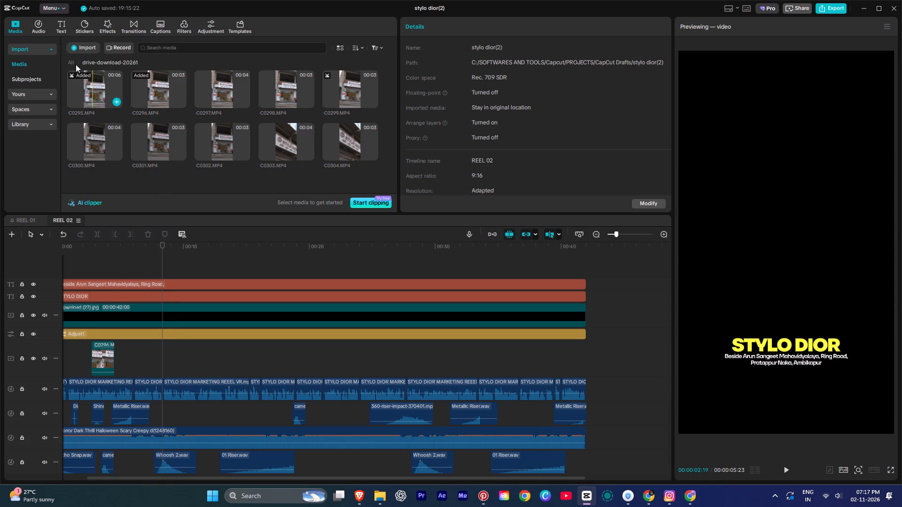
Check the items folder in the project media, and return to the list of all media folders.
click(74, 62)
double_click(152, 88)
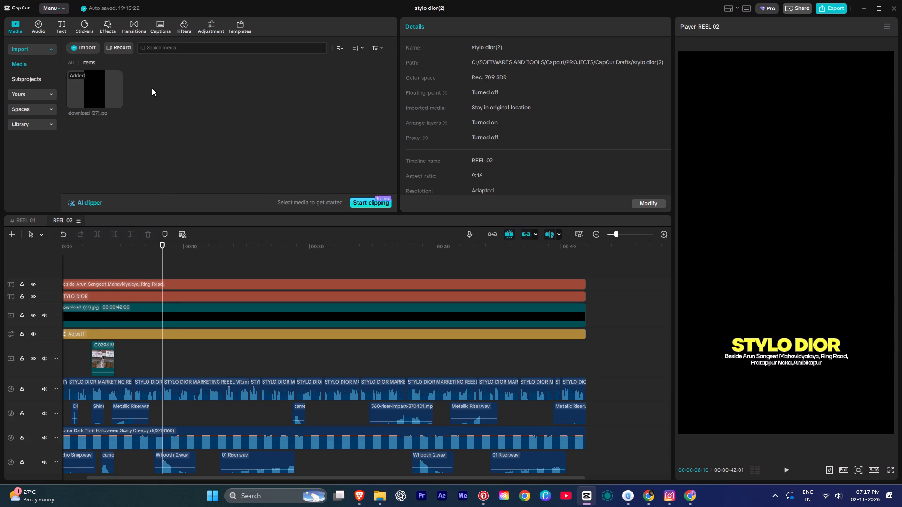
click(73, 62)
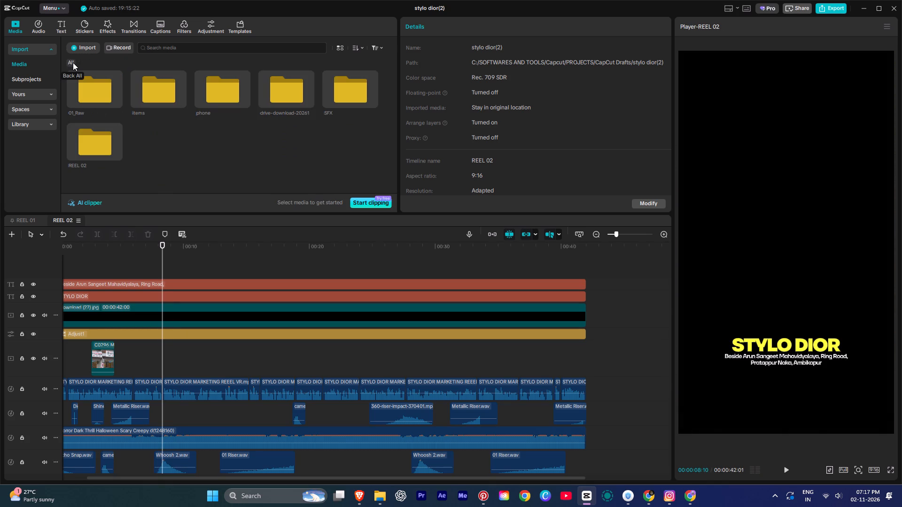
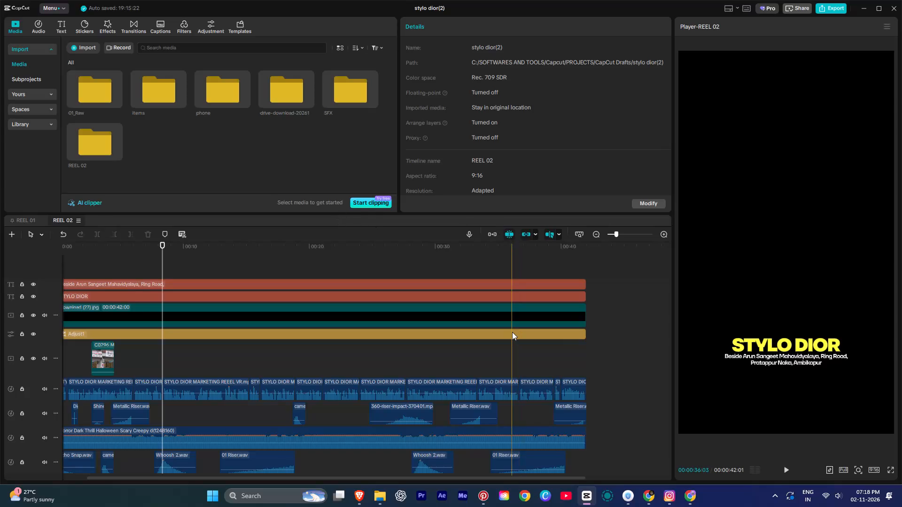
Play the closing section of REEL 02 from about 00:36 to the end, and briefly replay it from about 00:39.
click(512, 332)
key(space)
ctrl+scroll(523, 356, down, 1)
ctrl+scroll(523, 356, up, 1)
ctrl+scroll(523, 356, down, 1)
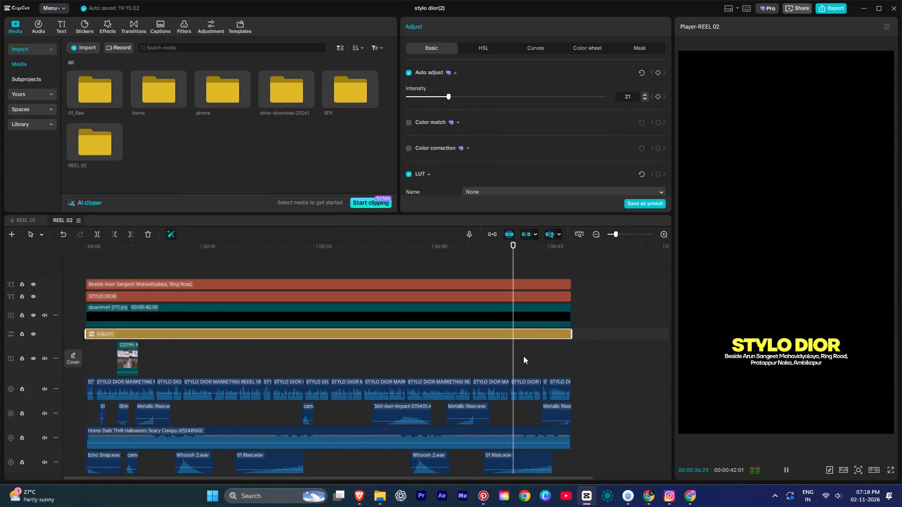
ctrl+scroll(525, 356, up, 6)
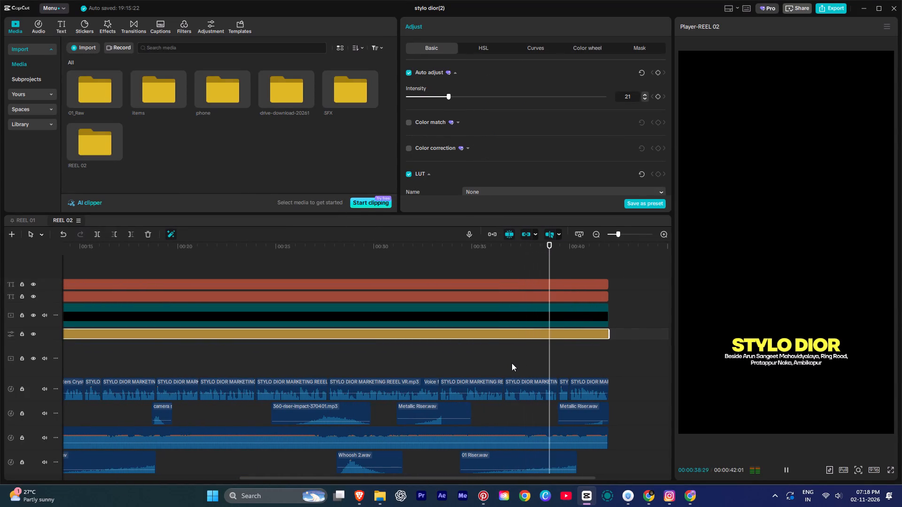
key(space)
click(504, 353)
key(space)
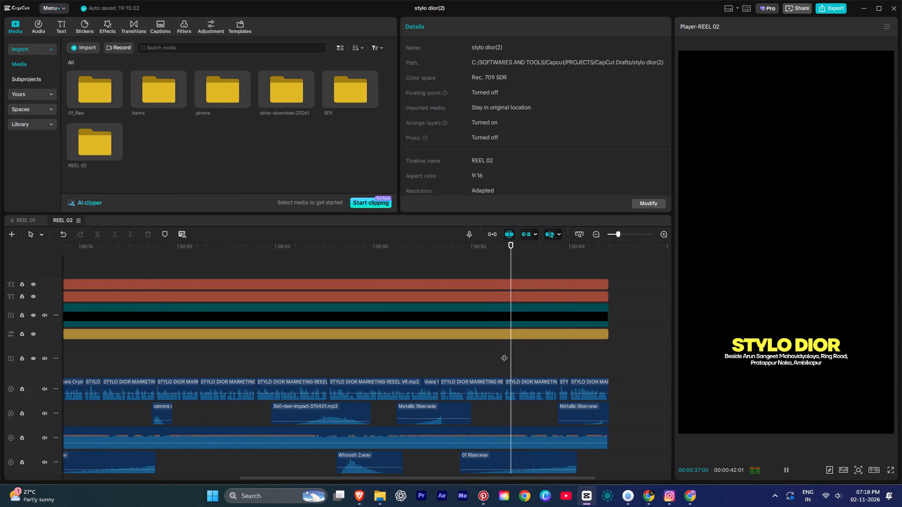
ctrl+scroll(504, 353, up, 4)
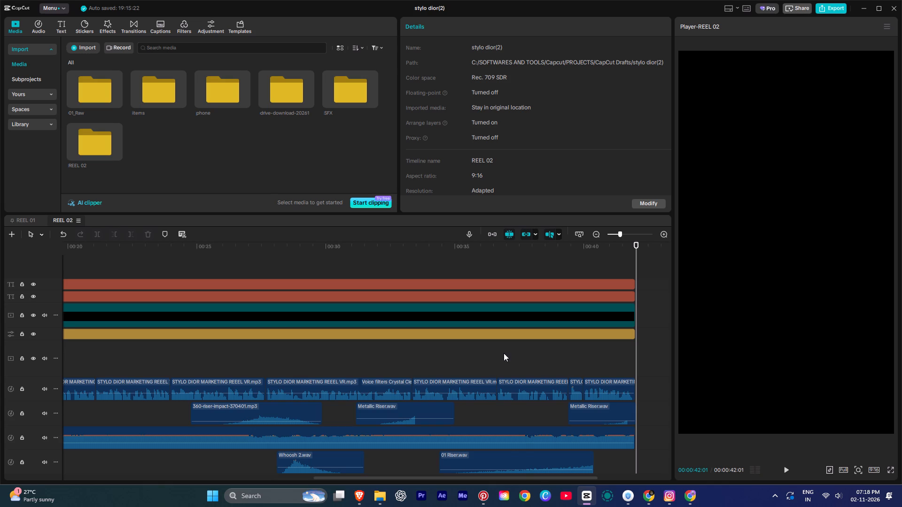
ctrl+scroll(583, 384, down, 6)
click(572, 360)
key(space)
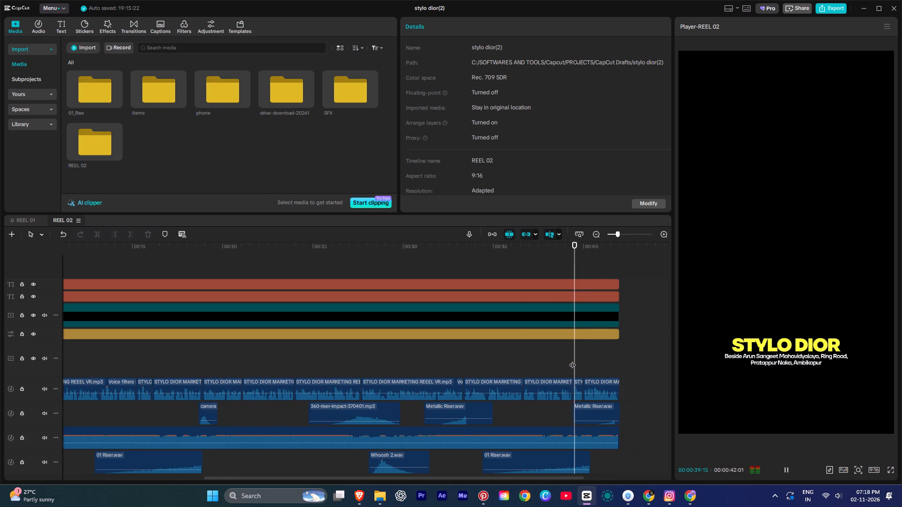
ctrl+scroll(578, 355, down, 3)
key(space)
Return to the start of REEL 02 and play from about 00:01 to about 00:31 to review the voiceover and sound effects.
drag(593, 362, 384, 347)
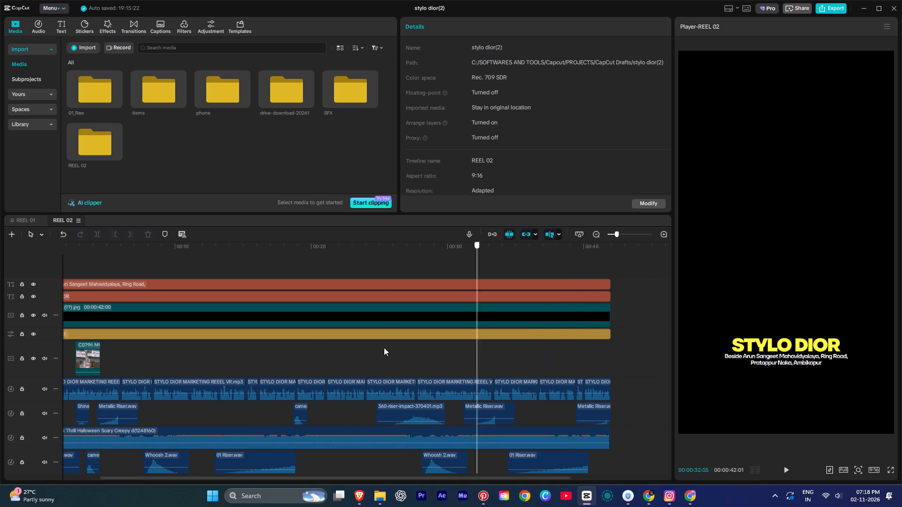
drag(384, 347, 2, 346)
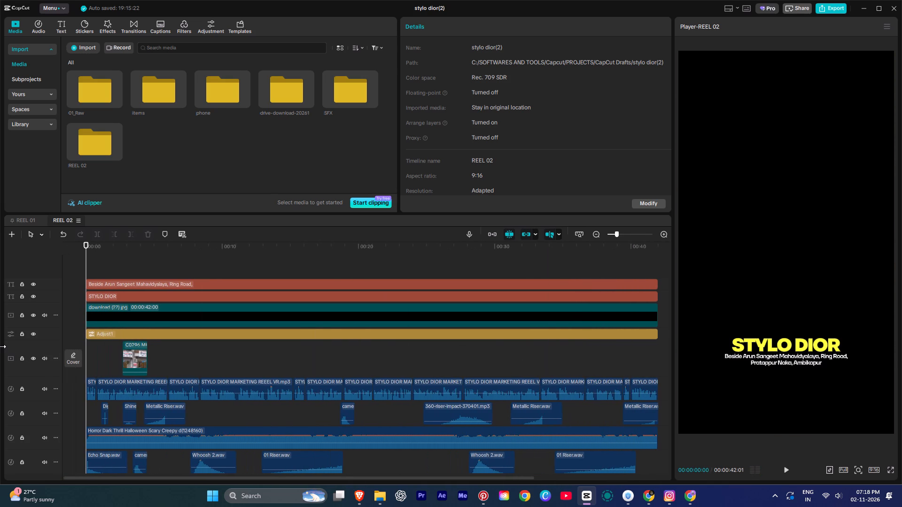
ctrl+scroll(105, 361, up, 2)
ctrl+scroll(105, 361, down, 1)
ctrl+scroll(105, 361, up, 3)
click(92, 355)
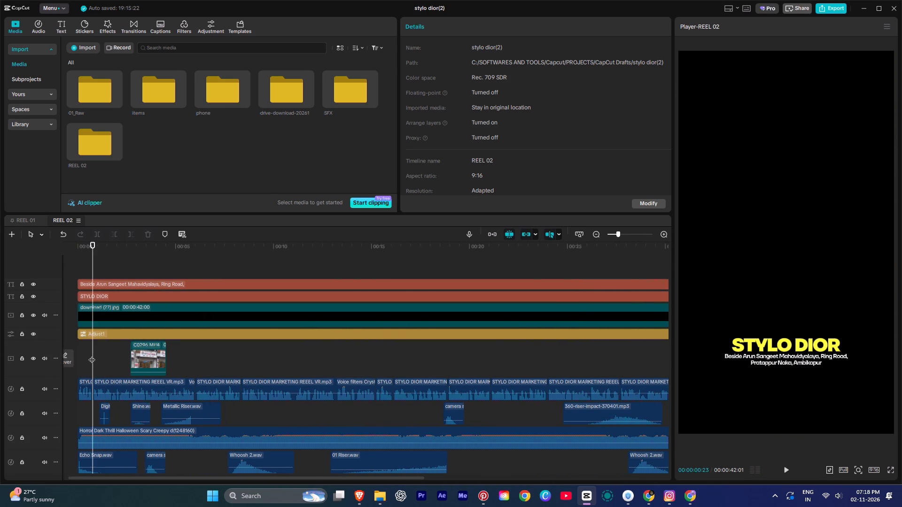
key(space)
ctrl+scroll(99, 358, down, 4)
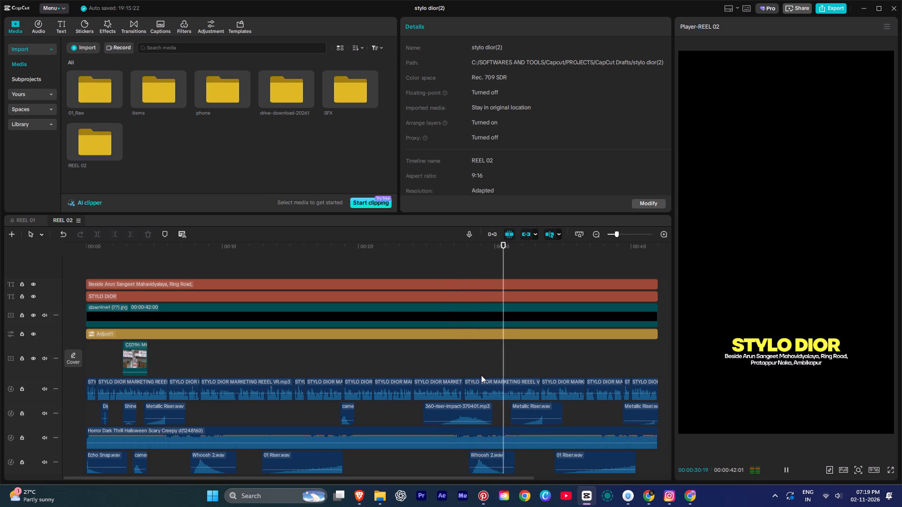
key(space)
Return the playhead to 00:00 and replay the opening of REEL 02 through the storefront clip.
drag(516, 353, 37, 314)
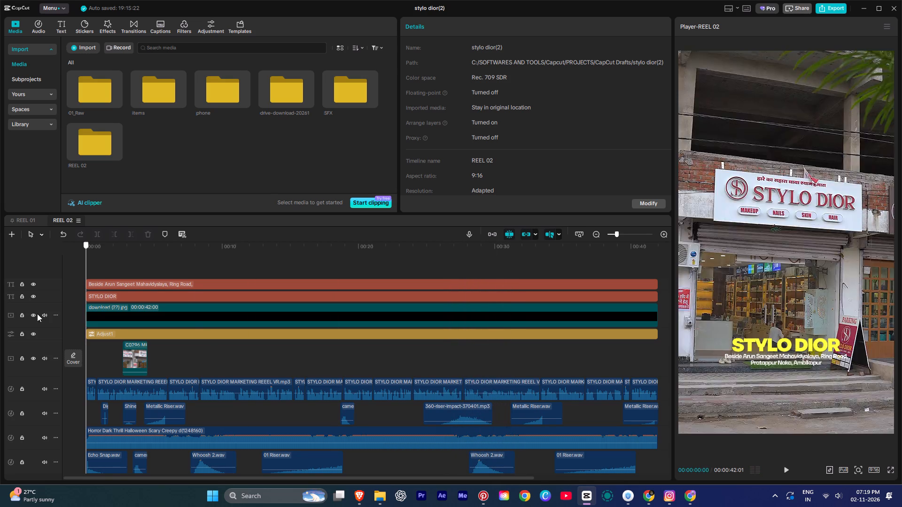
drag(37, 314, 23, 314)
key(space)
ctrl+scroll(112, 309, down, 5)
ctrl+scroll(100, 323, up, 5)
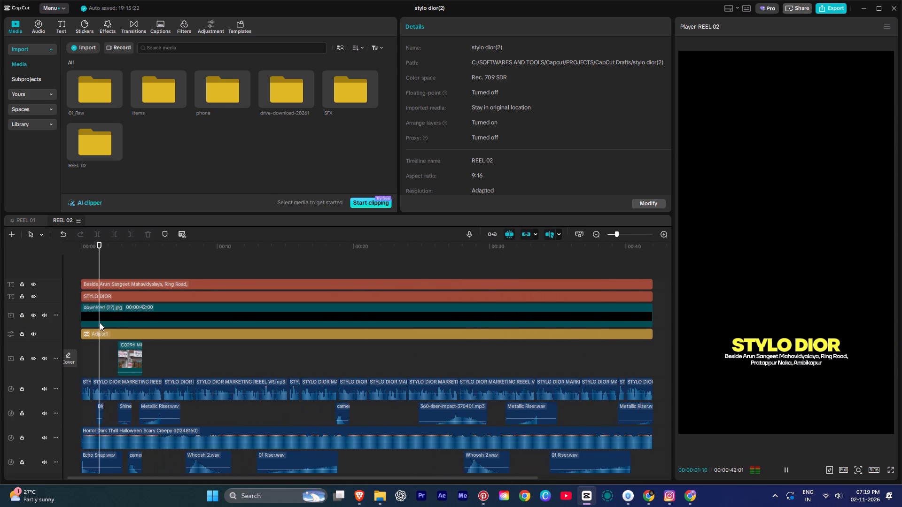
ctrl+scroll(100, 323, down, 1)
ctrl+scroll(100, 323, up, 2)
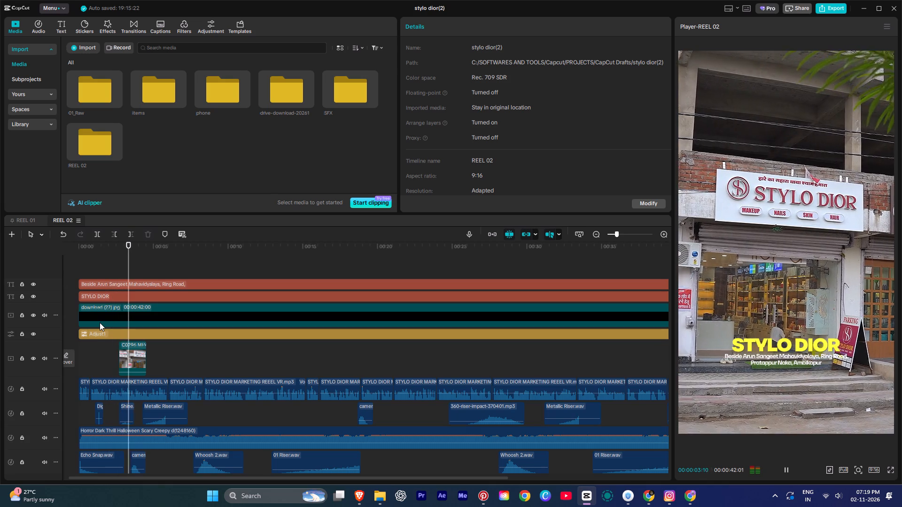
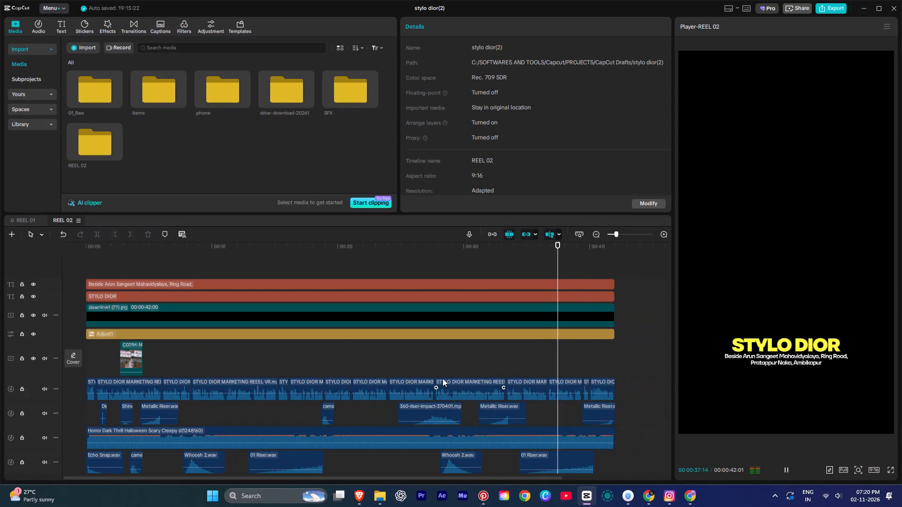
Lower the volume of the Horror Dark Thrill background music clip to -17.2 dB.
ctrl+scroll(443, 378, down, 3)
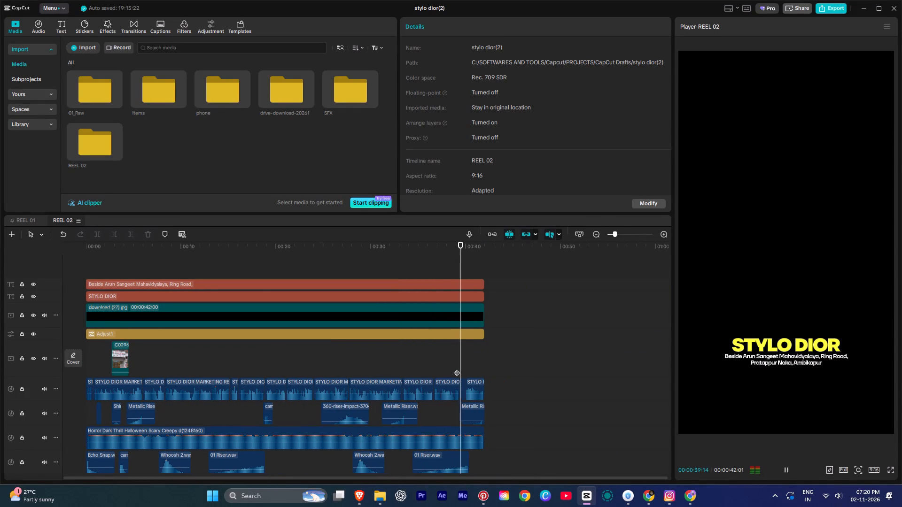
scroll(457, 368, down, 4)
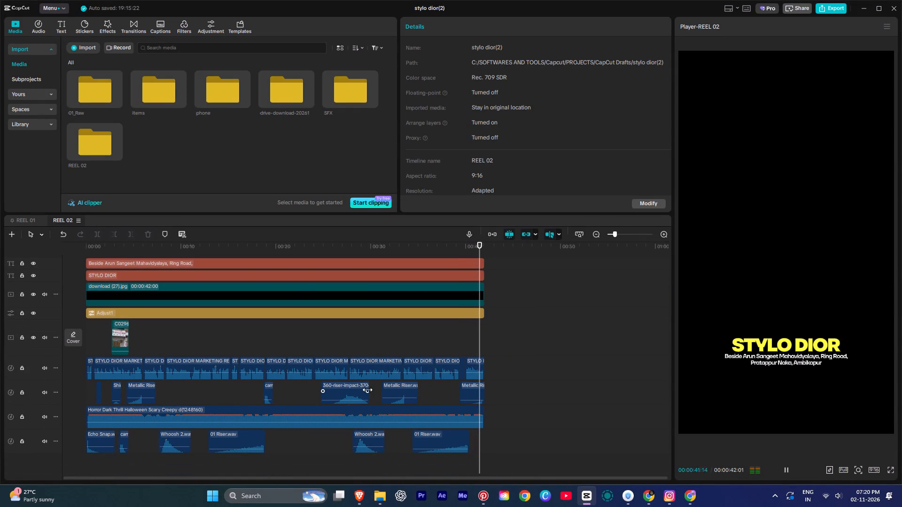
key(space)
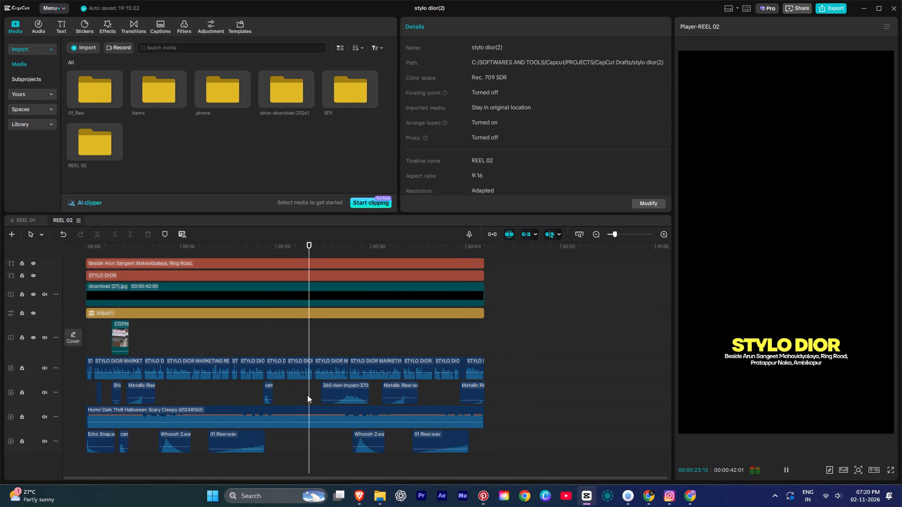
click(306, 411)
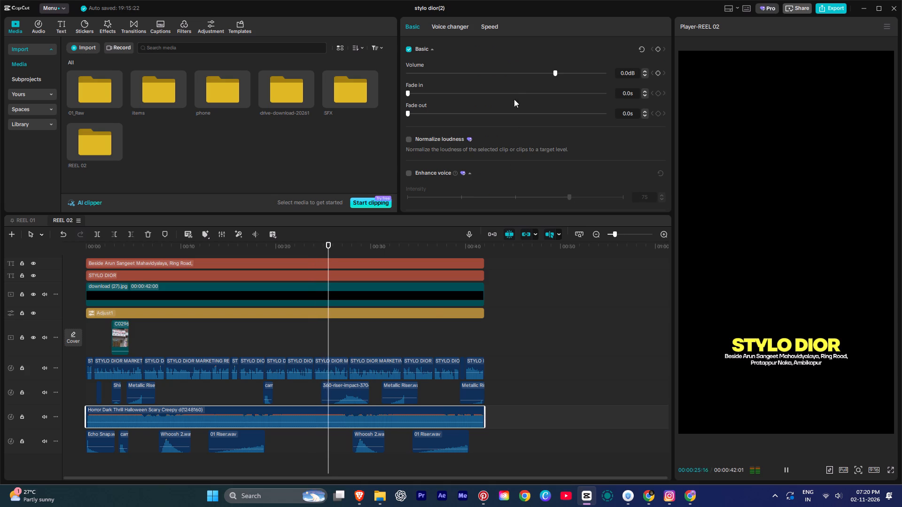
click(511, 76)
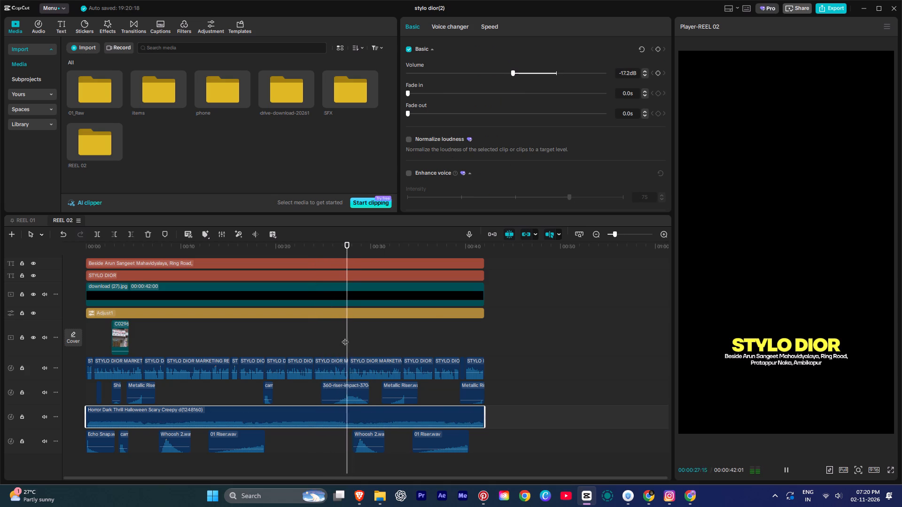
Replay REEL 02 from 00:00 to about 00:14 to check the music level against the voiceover and effects.
drag(352, 346, 43, 332)
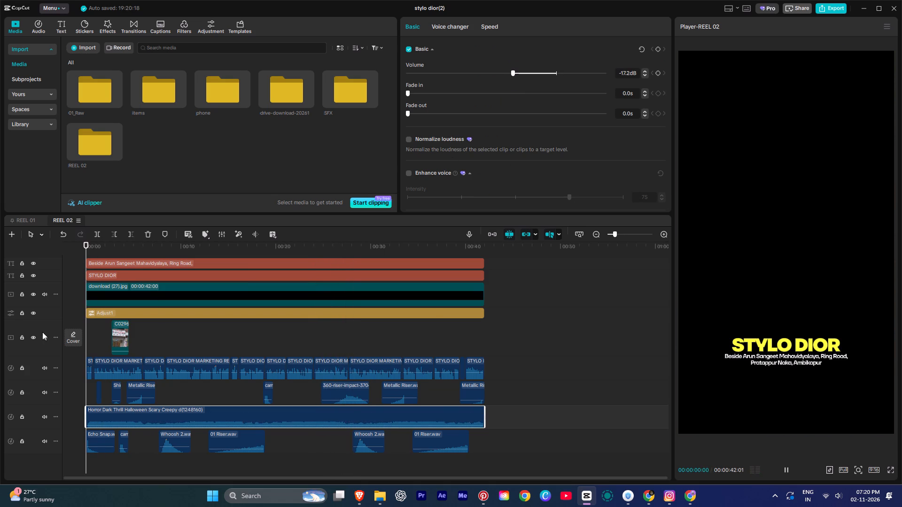
key(space)
ctrl+scroll(100, 354, down, 1)
ctrl+scroll(101, 354, up, 6)
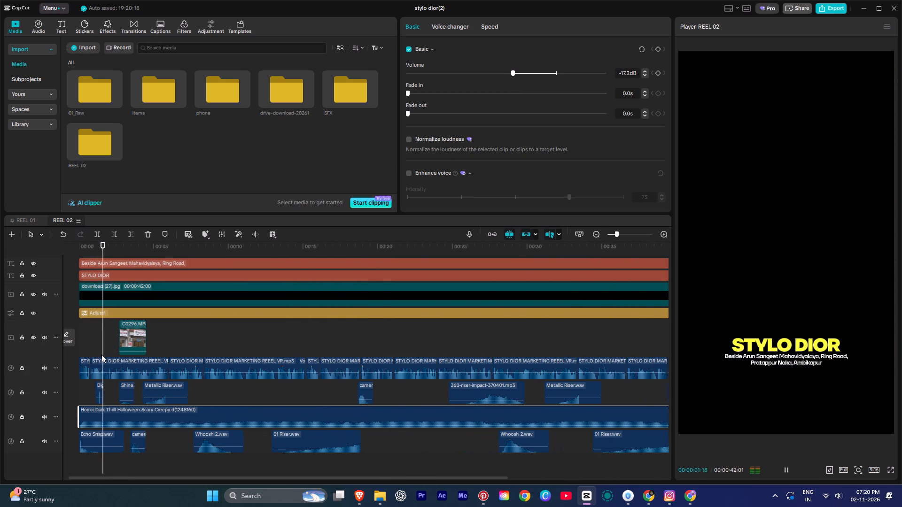
ctrl+scroll(101, 354, up, 3)
ctrl+scroll(101, 354, down, 2)
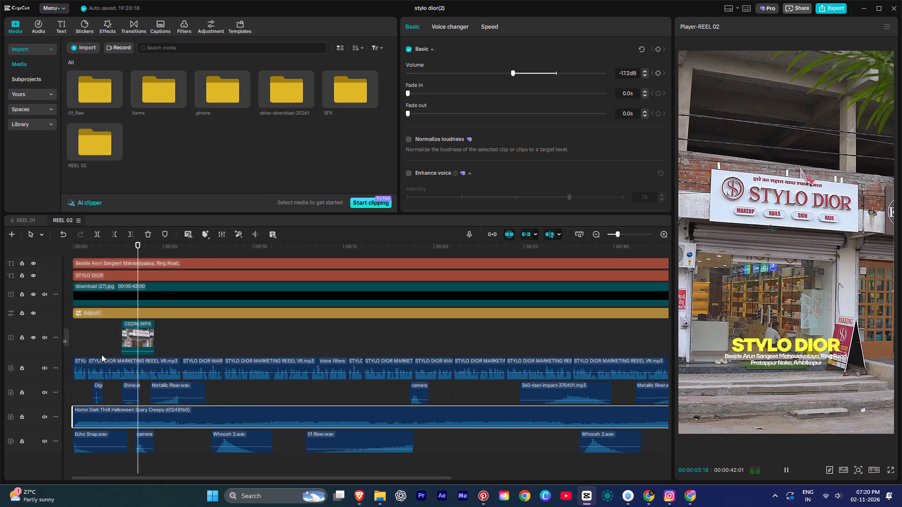
ctrl+scroll(101, 354, down, 2)
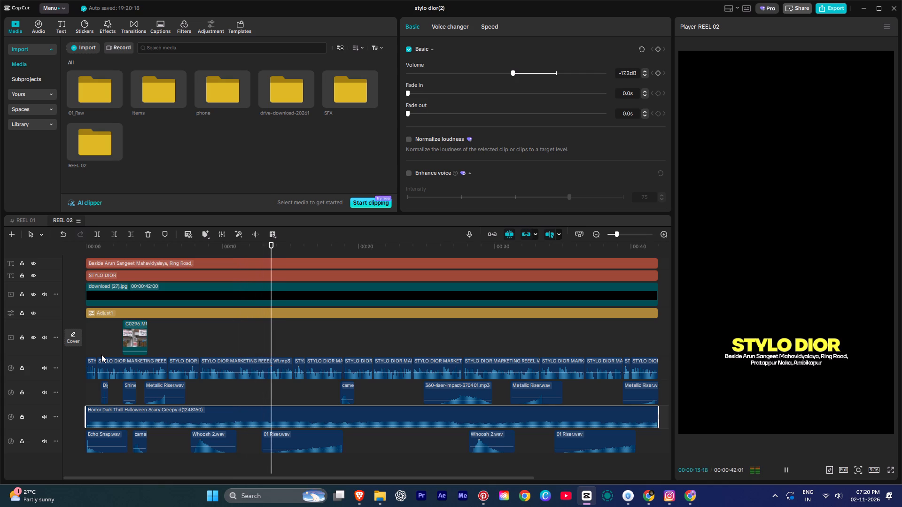
ctrl+scroll(230, 381, down, 3)
key(space)
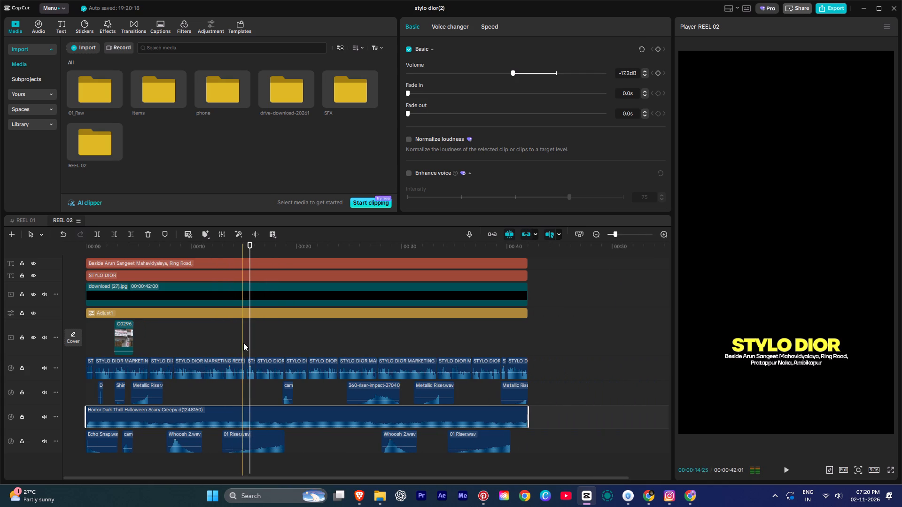
Return the playhead to 00:00 and delete the Horror Dark Thrill background music clip from REEL 02.
drag(249, 342, 0, 325)
click(295, 414)
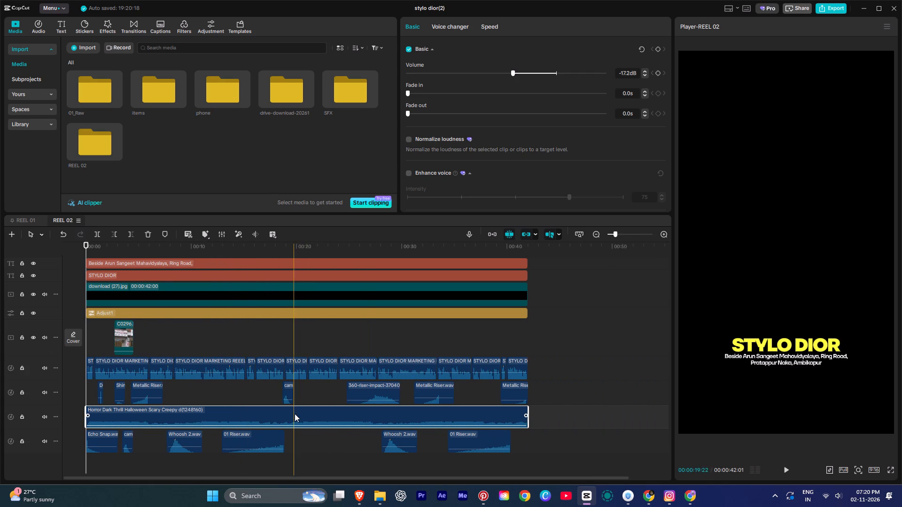
key(ctrl+space)
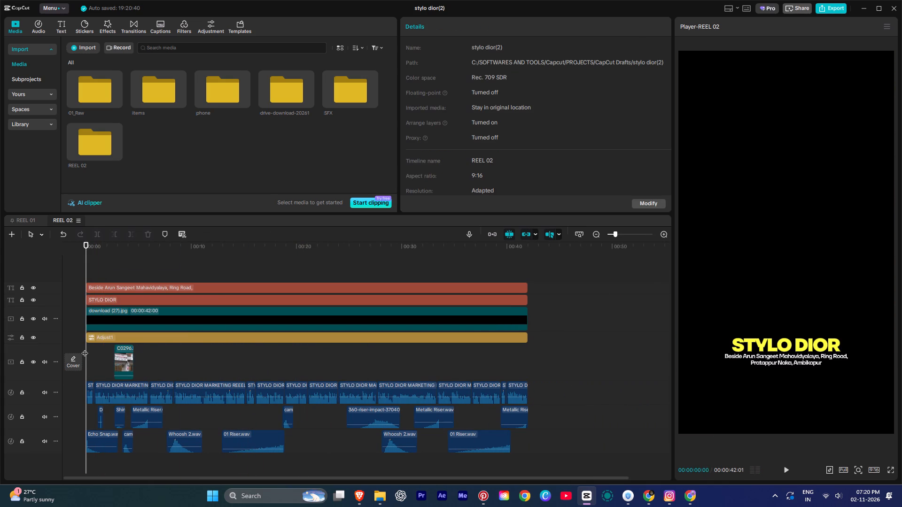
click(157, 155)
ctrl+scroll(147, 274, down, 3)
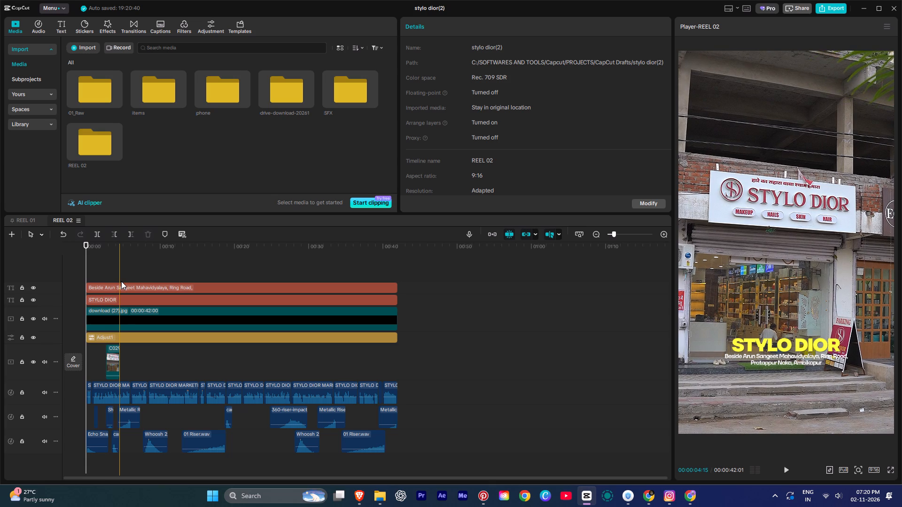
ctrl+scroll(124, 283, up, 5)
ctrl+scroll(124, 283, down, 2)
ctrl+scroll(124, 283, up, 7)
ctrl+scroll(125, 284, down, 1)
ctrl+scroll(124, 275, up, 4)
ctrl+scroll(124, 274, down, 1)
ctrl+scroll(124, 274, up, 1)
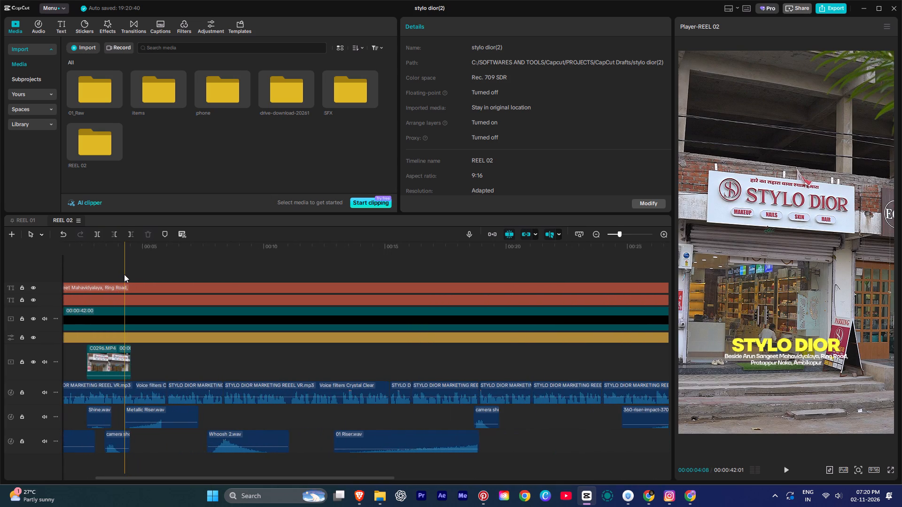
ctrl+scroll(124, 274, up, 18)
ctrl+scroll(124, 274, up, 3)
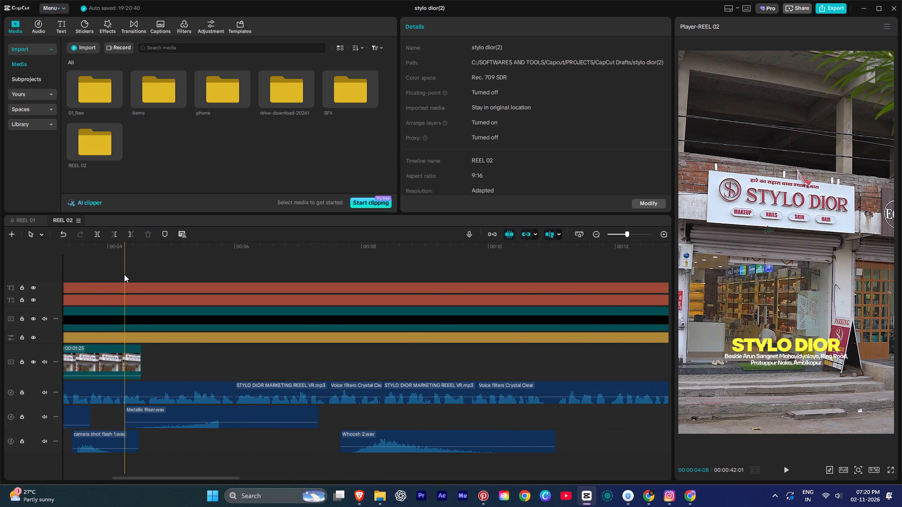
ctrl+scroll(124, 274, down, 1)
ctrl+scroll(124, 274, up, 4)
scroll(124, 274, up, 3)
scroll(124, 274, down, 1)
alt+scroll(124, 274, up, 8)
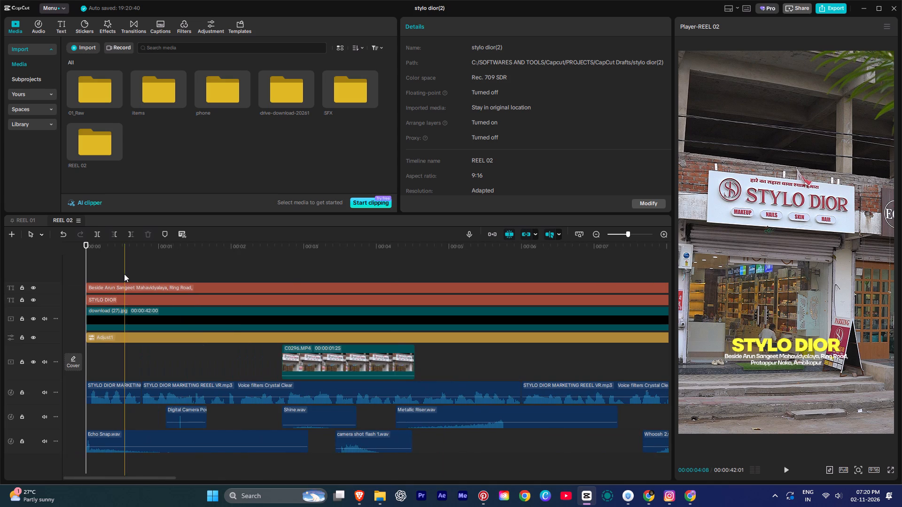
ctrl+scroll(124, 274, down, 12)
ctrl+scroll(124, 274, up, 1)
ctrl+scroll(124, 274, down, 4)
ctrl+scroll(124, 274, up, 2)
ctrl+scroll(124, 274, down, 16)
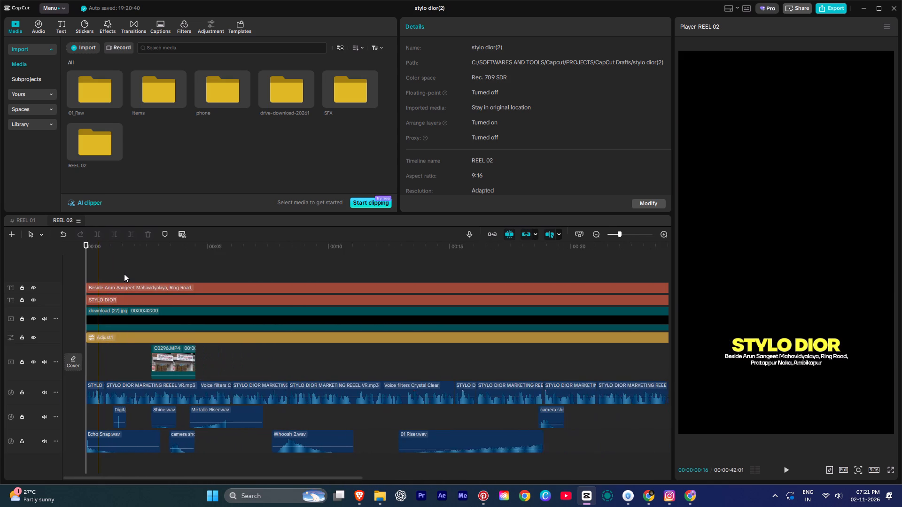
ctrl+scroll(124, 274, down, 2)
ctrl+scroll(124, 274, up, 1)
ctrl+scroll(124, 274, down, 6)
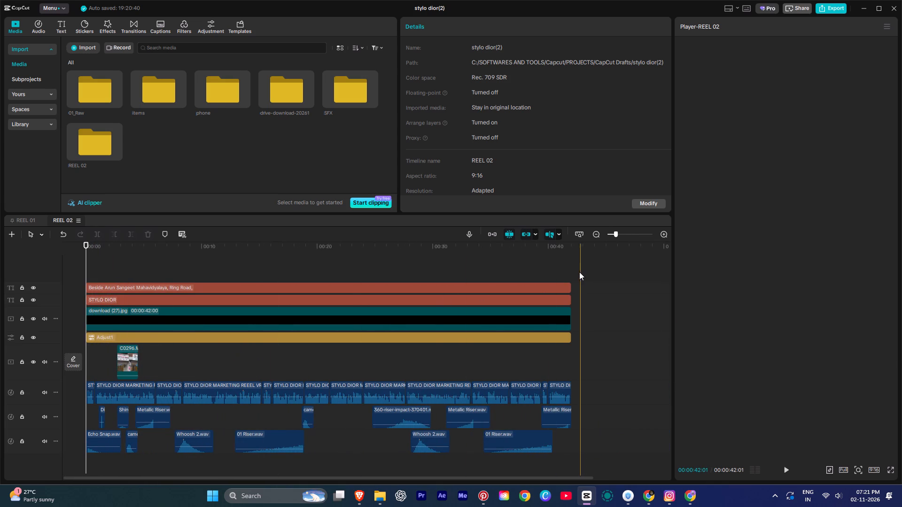
Place the playhead at the end of REEL 02 at 00:42 and save the project.
click(574, 271)
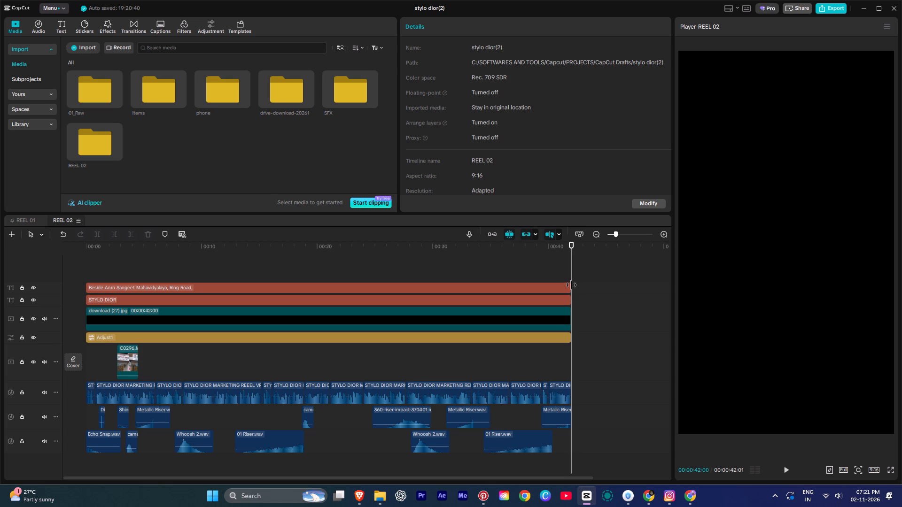
key(ctrl+s)
key(ctrl+space)
key(ctrl+s)
key(ctrl+s)
key(ctrl+s)
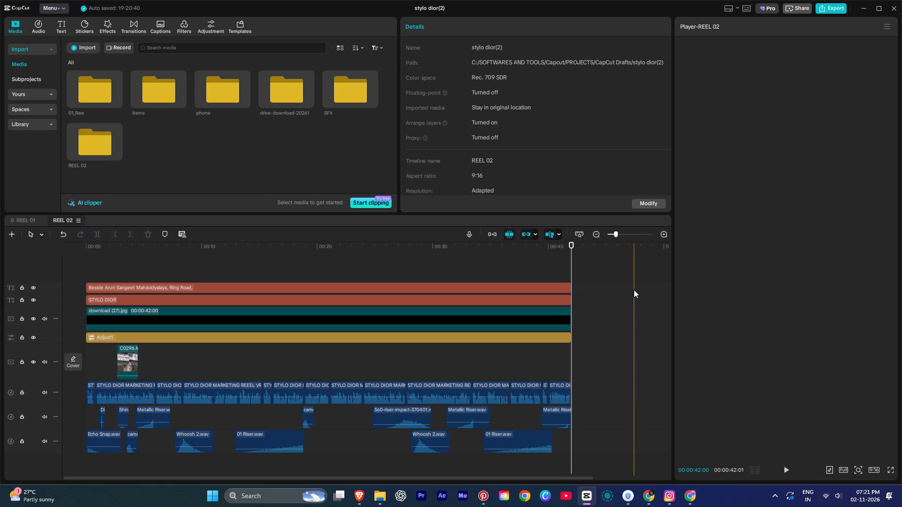